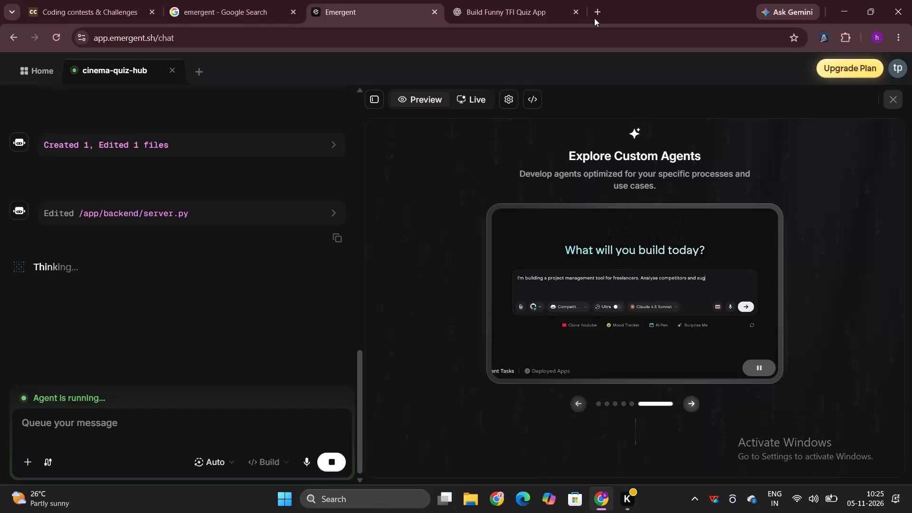
Open the Red and Gold Elegant Appreciation Certificate design from the Canva projects in a new browser tab.
{"action": "left_click", "coordinate": [594, 10]}
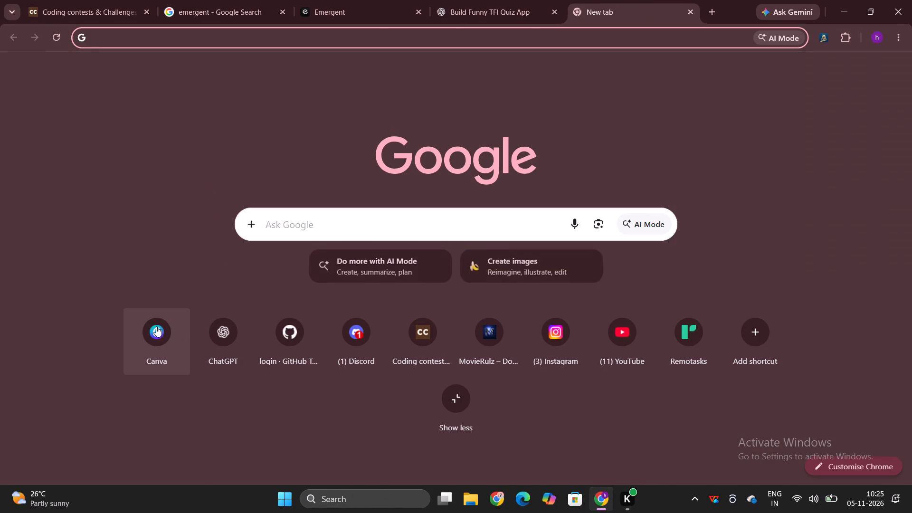
{"action": "double_click", "coordinate": [156, 326]}
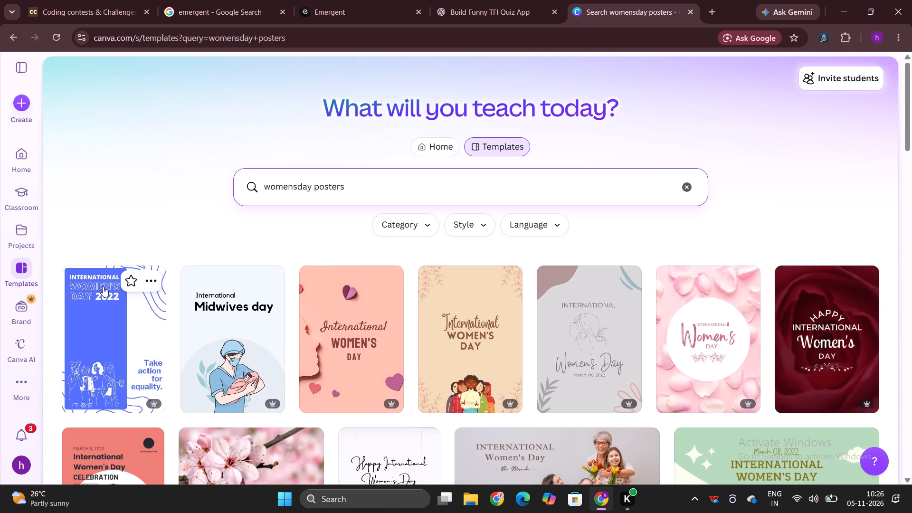
{"action": "left_click", "coordinate": [22, 239]}
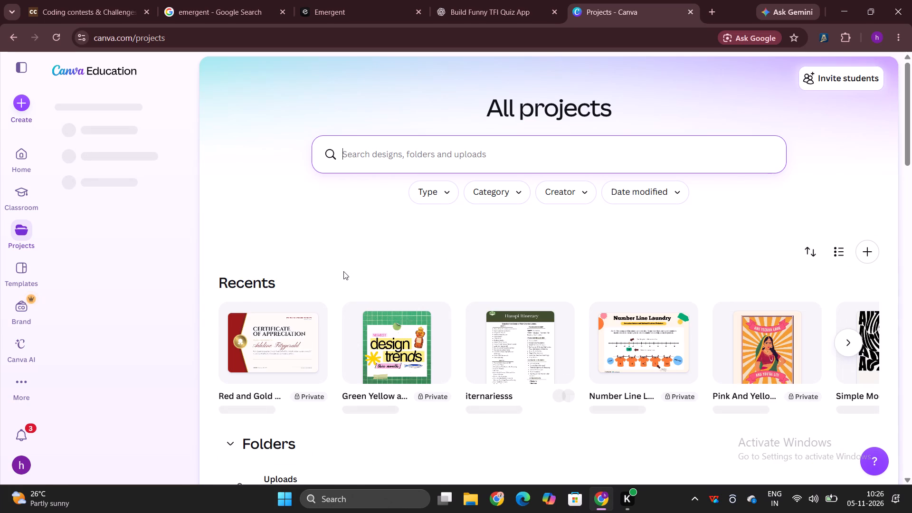
{"action": "scroll", "coordinate": [343, 271], "scroll_direction": "down", "scroll_amount": 1}
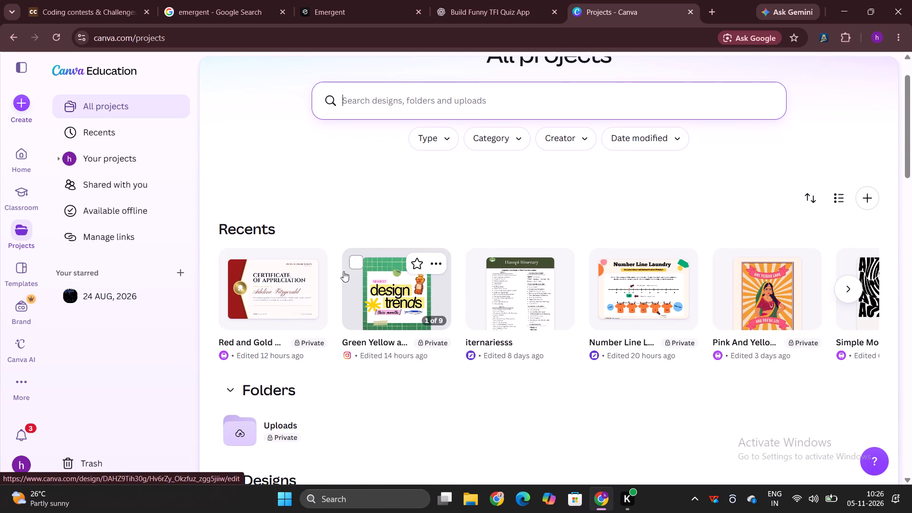
{"action": "double_click", "coordinate": [276, 297]}
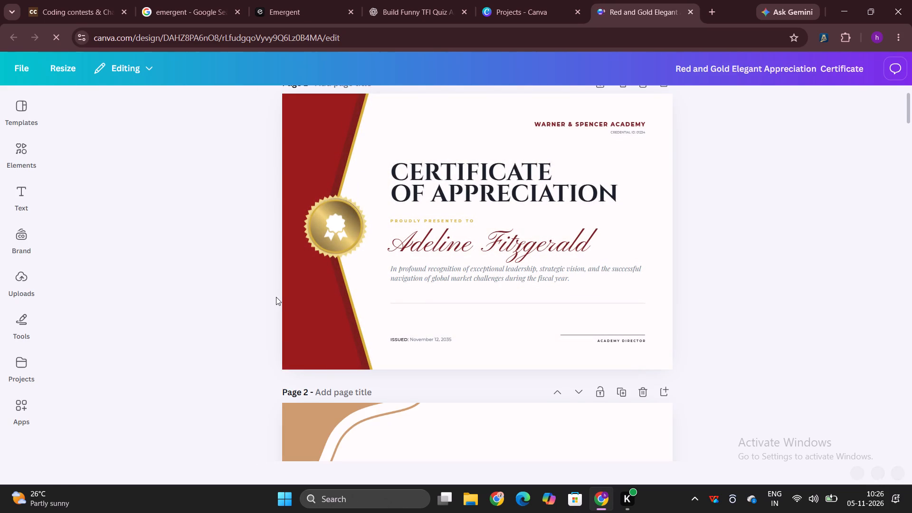
Look through the design's pages to find the yellow wedding invitation with the couple, sacred fire and temple.
{"action": "scroll", "coordinate": [276, 297], "scroll_direction": "down", "scroll_amount": 4}
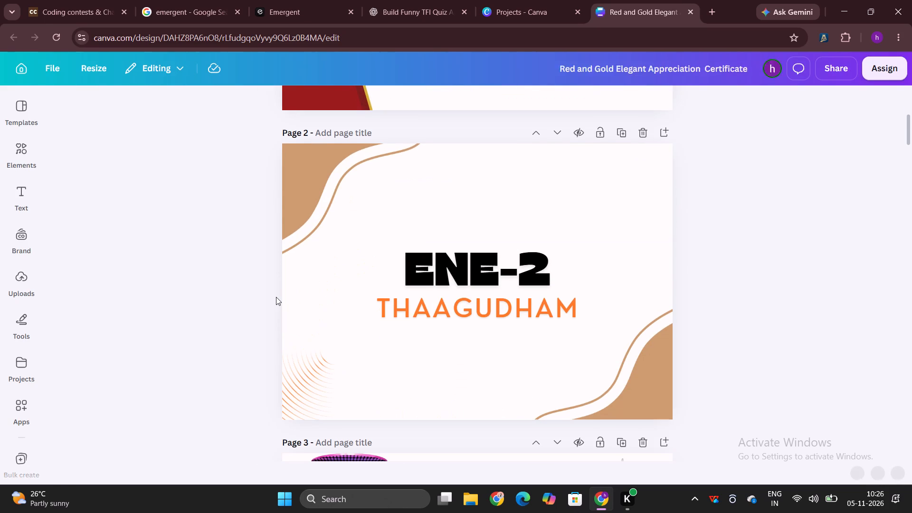
{"action": "scroll", "coordinate": [276, 297], "scroll_direction": "down", "scroll_amount": 5}
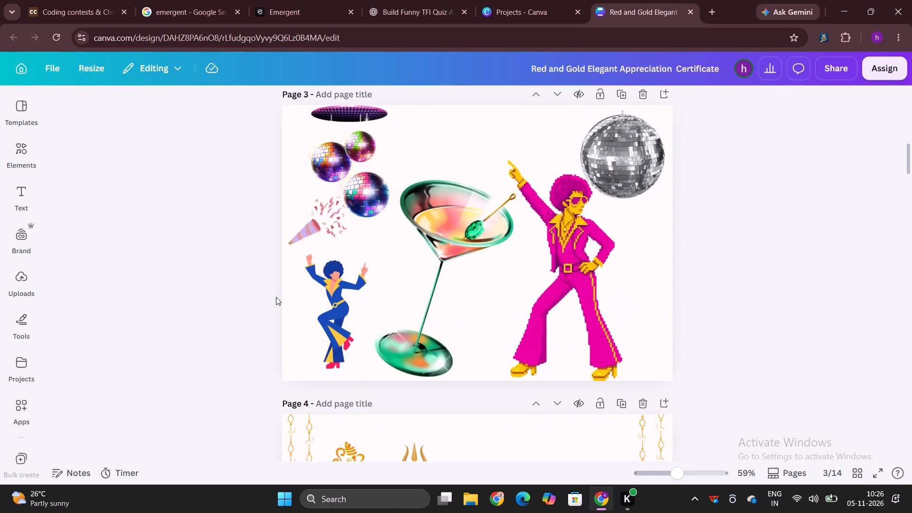
{"action": "scroll", "coordinate": [276, 297], "scroll_direction": "down", "scroll_amount": 7}
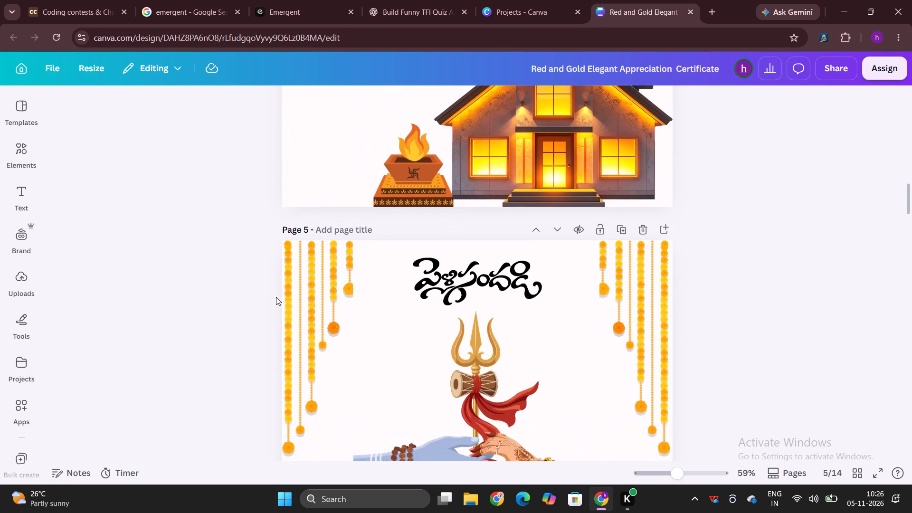
{"action": "scroll", "coordinate": [276, 297], "scroll_direction": "down", "scroll_amount": 9}
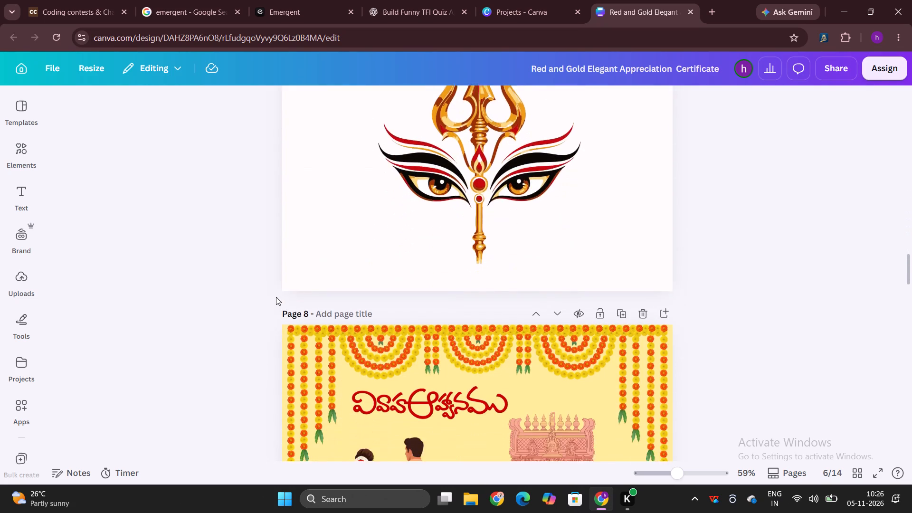
{"action": "scroll", "coordinate": [276, 297], "scroll_direction": "down", "scroll_amount": 2}
{"action": "scroll", "coordinate": [276, 297], "scroll_direction": "up", "scroll_amount": 2}
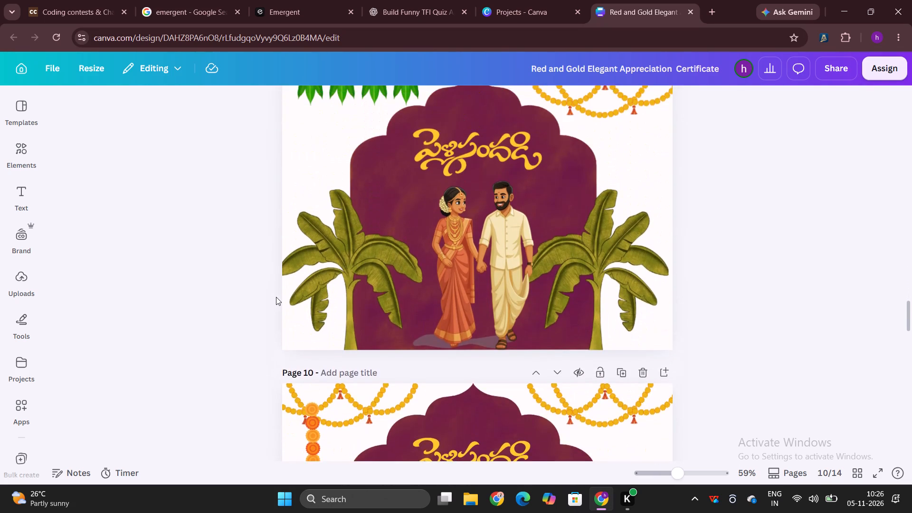
{"action": "scroll", "coordinate": [276, 297], "scroll_direction": "up", "scroll_amount": 1}
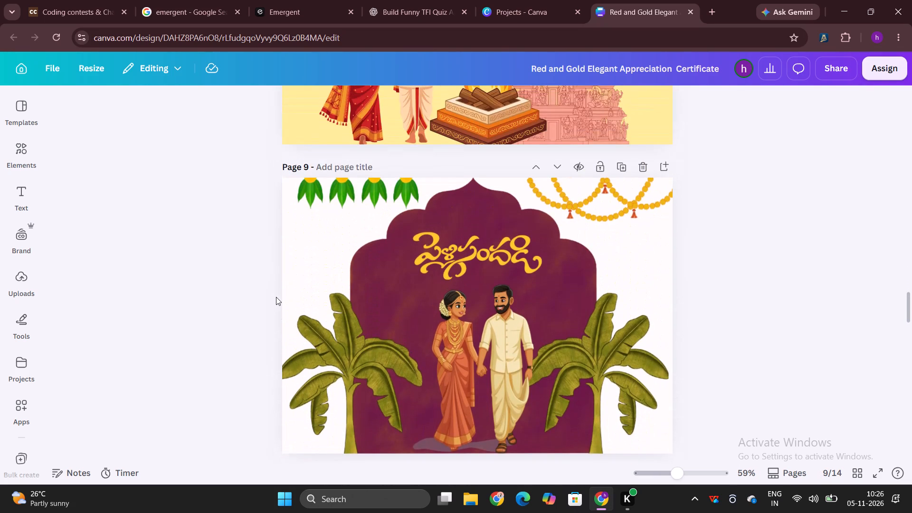
{"action": "scroll", "coordinate": [276, 297], "scroll_direction": "up", "scroll_amount": 4}
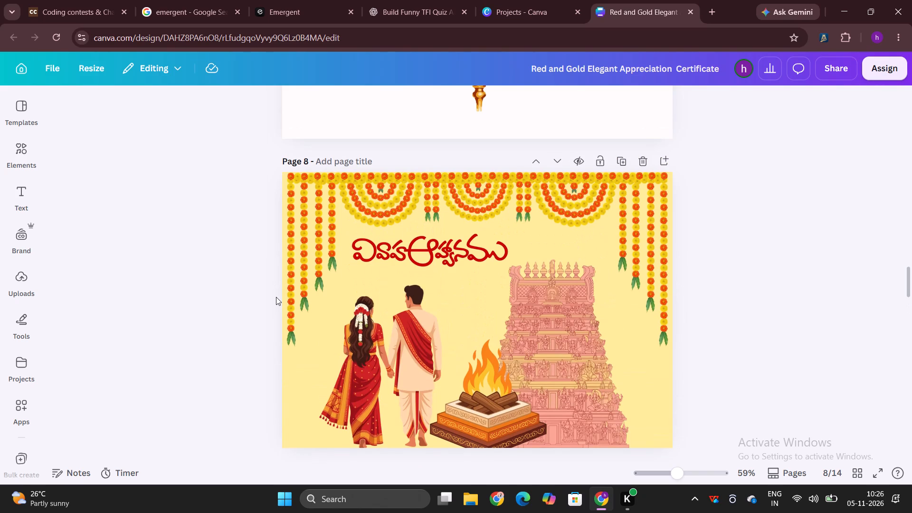
{"action": "scroll", "coordinate": [276, 297], "scroll_direction": "up", "scroll_amount": 1}
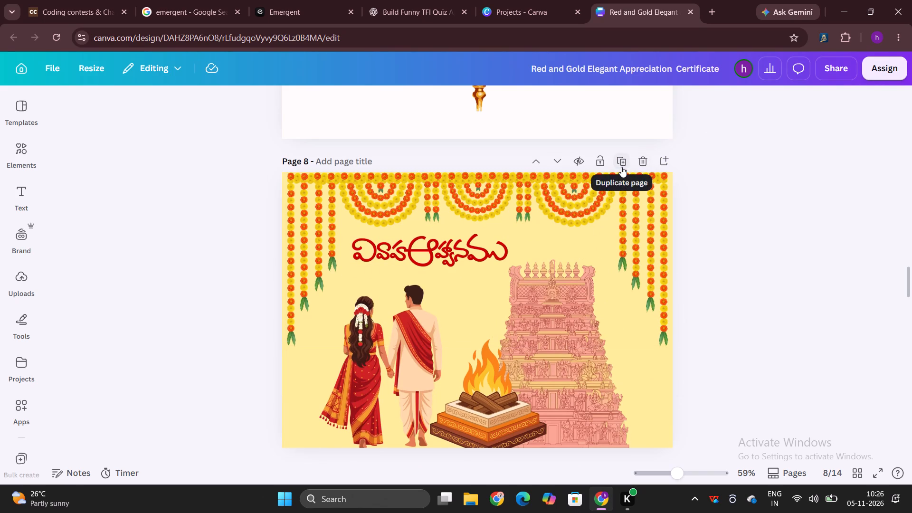
Duplicate page 8, the yellow wedding invitation page.
{"action": "left_click", "coordinate": [621, 167]}
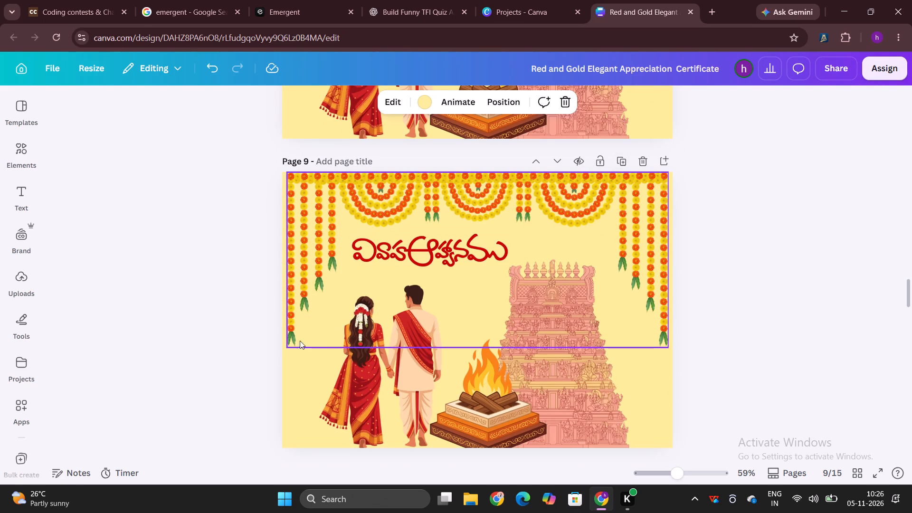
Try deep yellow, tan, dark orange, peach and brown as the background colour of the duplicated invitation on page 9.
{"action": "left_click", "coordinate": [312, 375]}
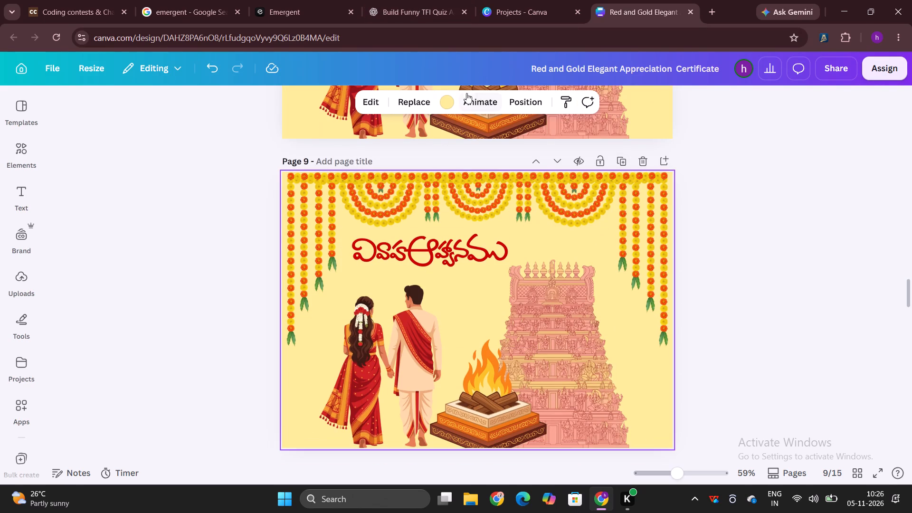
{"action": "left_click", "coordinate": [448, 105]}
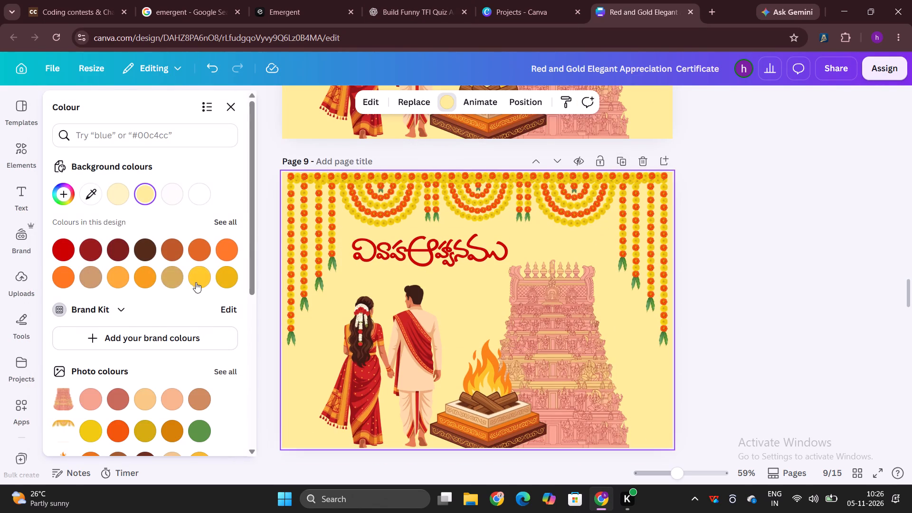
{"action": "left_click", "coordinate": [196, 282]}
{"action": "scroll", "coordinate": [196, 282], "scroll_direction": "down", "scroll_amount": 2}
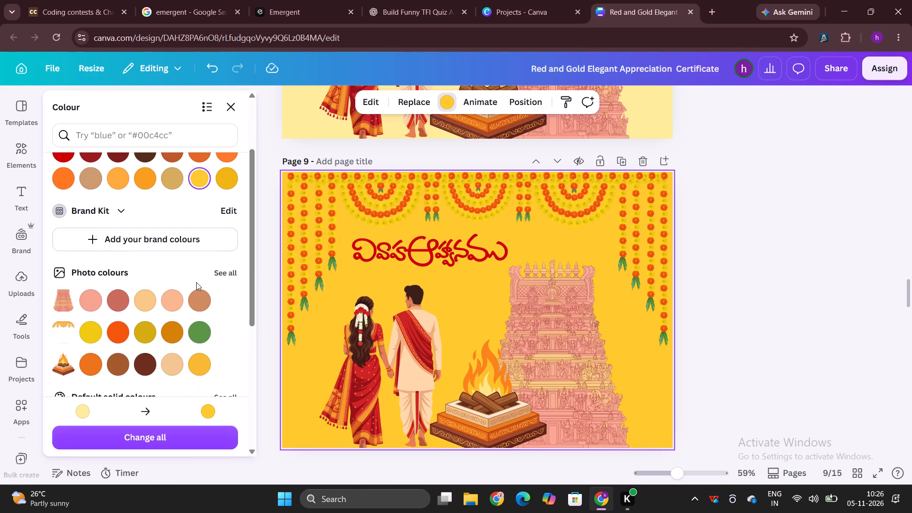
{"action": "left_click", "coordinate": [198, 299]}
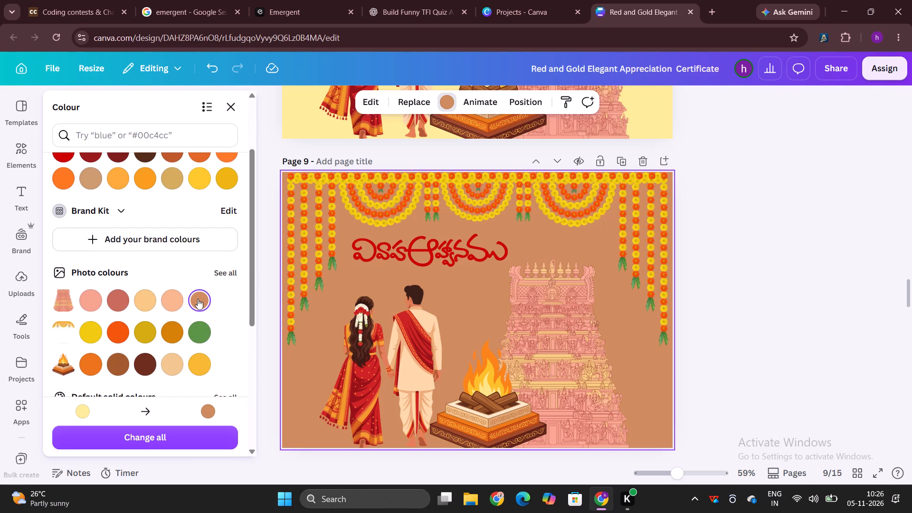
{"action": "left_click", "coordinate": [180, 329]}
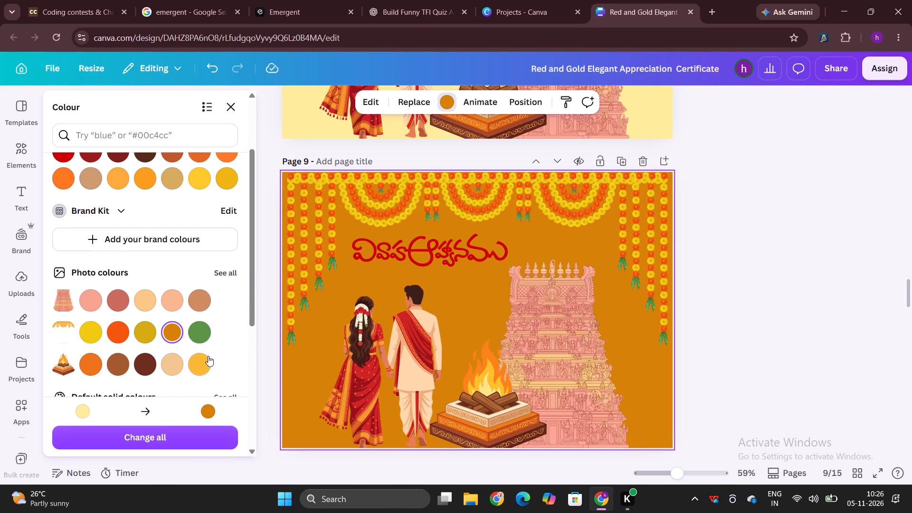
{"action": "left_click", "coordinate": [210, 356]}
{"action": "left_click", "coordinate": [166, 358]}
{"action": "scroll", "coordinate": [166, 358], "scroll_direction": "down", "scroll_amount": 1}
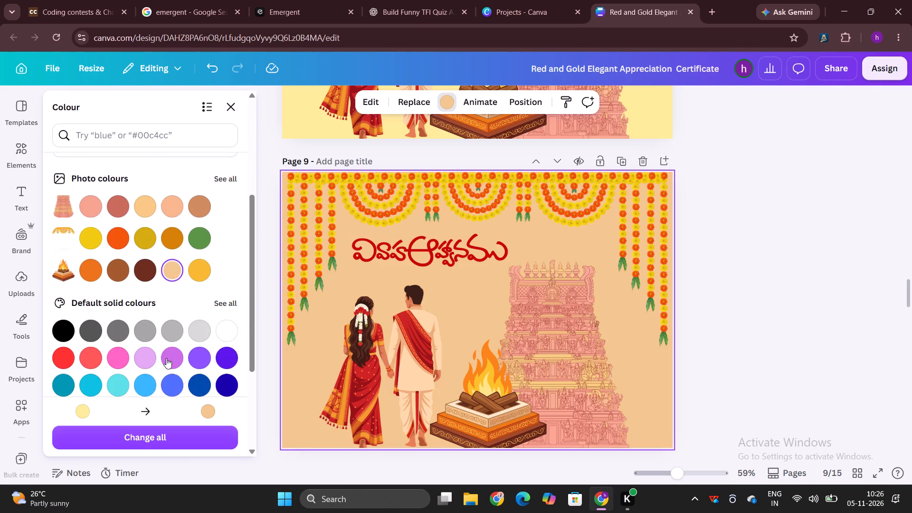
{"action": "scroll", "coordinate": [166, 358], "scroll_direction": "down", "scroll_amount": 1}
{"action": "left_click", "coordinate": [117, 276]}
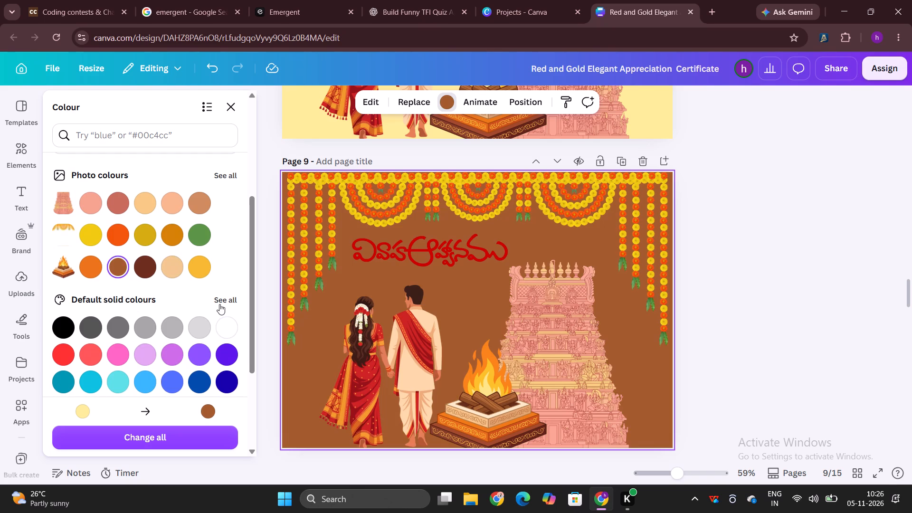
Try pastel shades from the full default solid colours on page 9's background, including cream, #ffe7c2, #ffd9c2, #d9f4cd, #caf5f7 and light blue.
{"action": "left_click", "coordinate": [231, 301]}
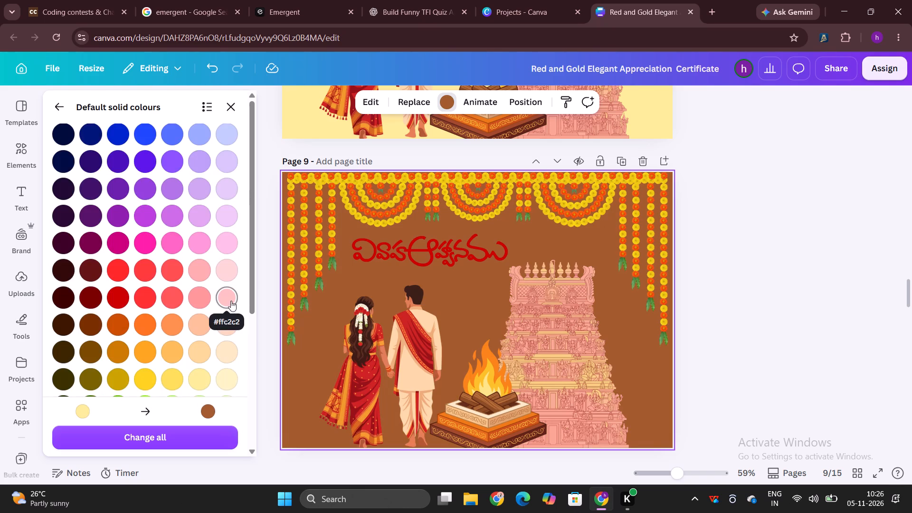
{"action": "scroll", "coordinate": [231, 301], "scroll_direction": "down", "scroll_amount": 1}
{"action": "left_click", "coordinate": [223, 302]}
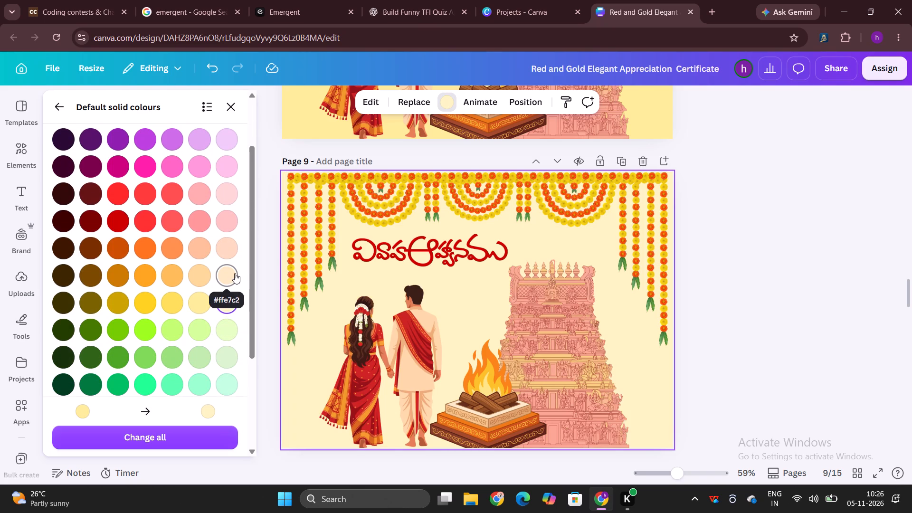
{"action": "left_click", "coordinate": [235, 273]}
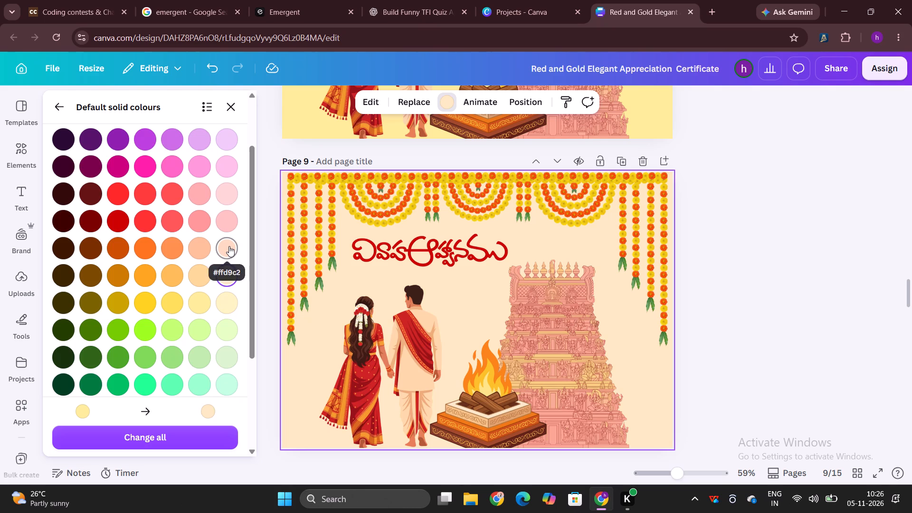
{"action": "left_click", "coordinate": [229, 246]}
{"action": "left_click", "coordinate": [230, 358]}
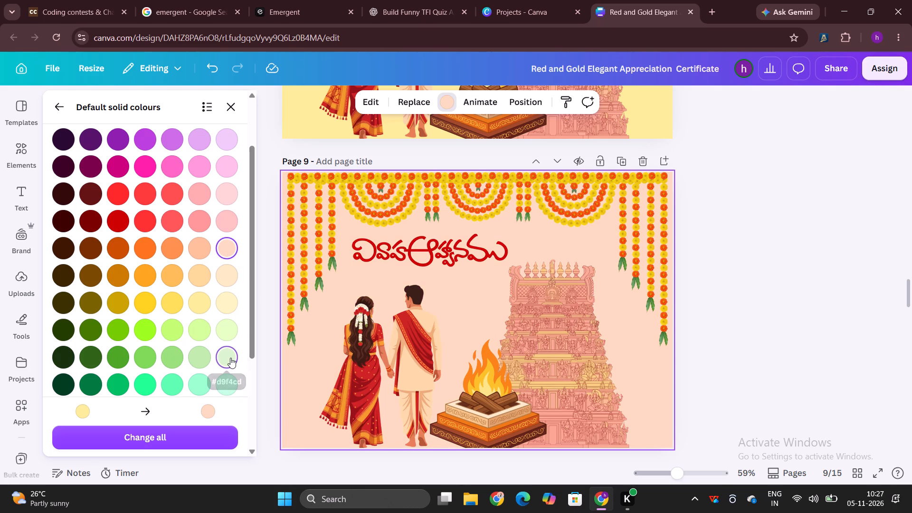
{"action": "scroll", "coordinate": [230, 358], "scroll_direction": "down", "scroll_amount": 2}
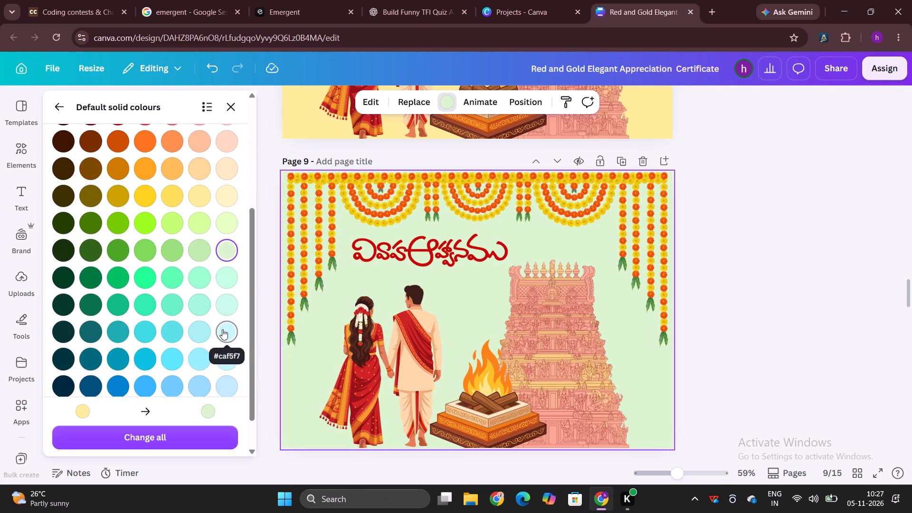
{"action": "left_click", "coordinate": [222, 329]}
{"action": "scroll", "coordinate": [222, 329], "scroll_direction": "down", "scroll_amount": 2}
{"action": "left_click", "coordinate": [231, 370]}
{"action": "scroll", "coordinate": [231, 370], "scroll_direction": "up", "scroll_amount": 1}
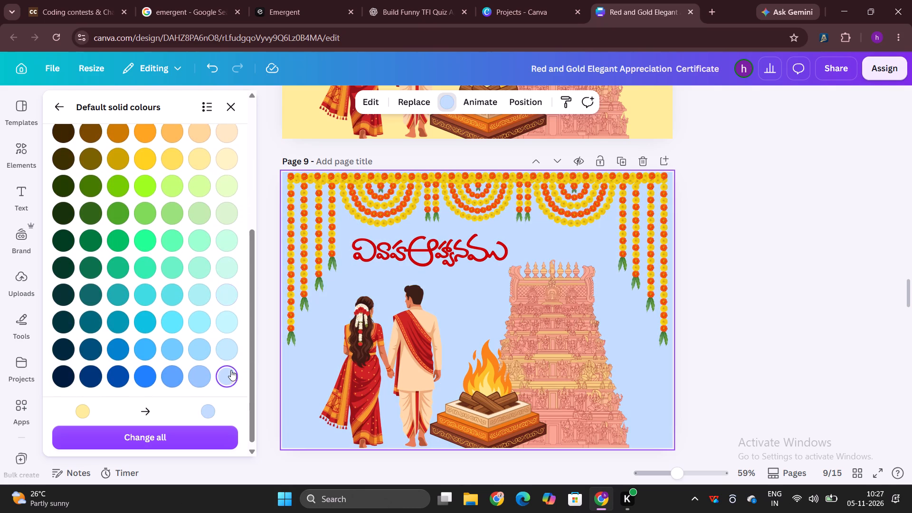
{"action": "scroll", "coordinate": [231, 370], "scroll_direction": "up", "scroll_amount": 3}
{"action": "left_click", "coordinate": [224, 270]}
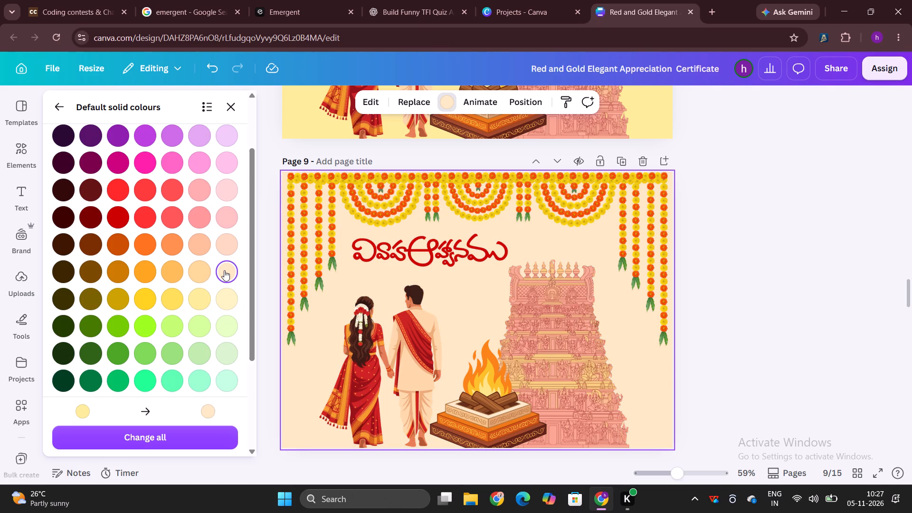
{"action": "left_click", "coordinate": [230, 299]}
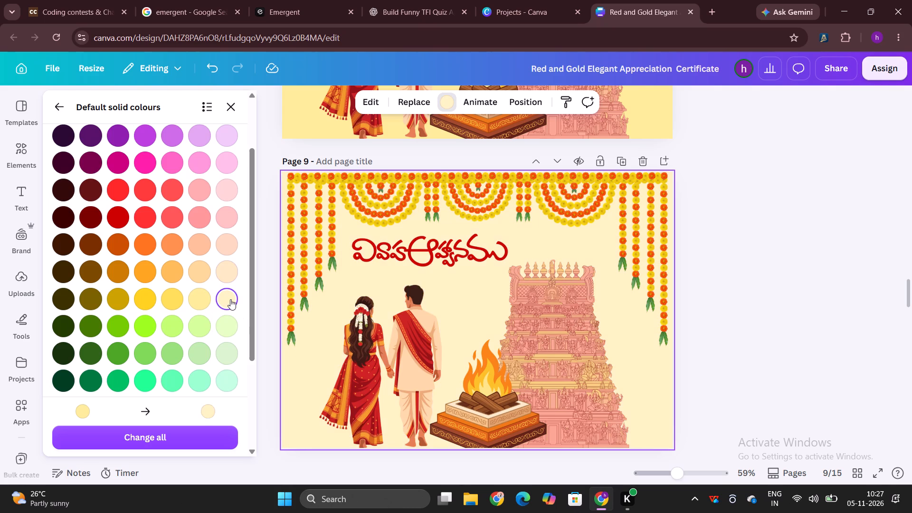
Set page 9's background to the light orange shade from the default solid colours, after comparing it with pale yellow.
{"action": "scroll", "coordinate": [230, 299], "scroll_direction": "up", "scroll_amount": 2}
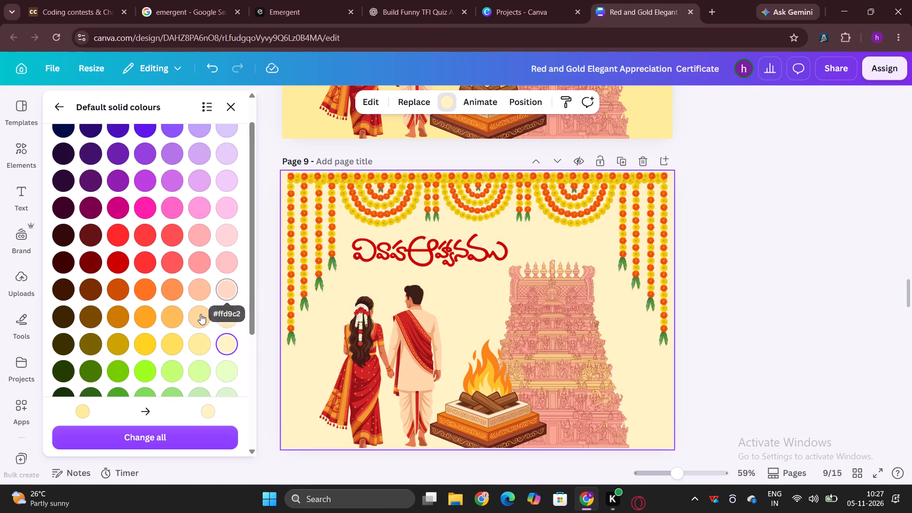
{"action": "left_click", "coordinate": [198, 315]}
{"action": "left_click", "coordinate": [199, 345]}
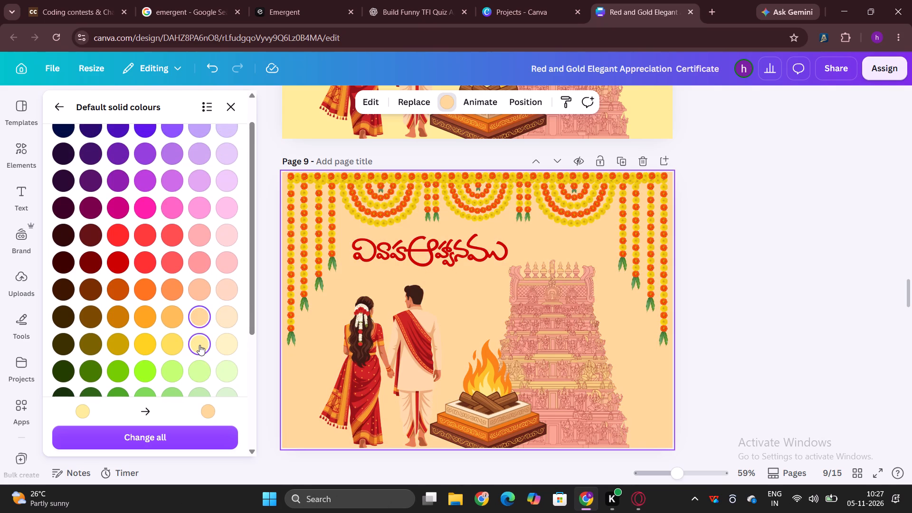
{"action": "left_click", "coordinate": [201, 317]}
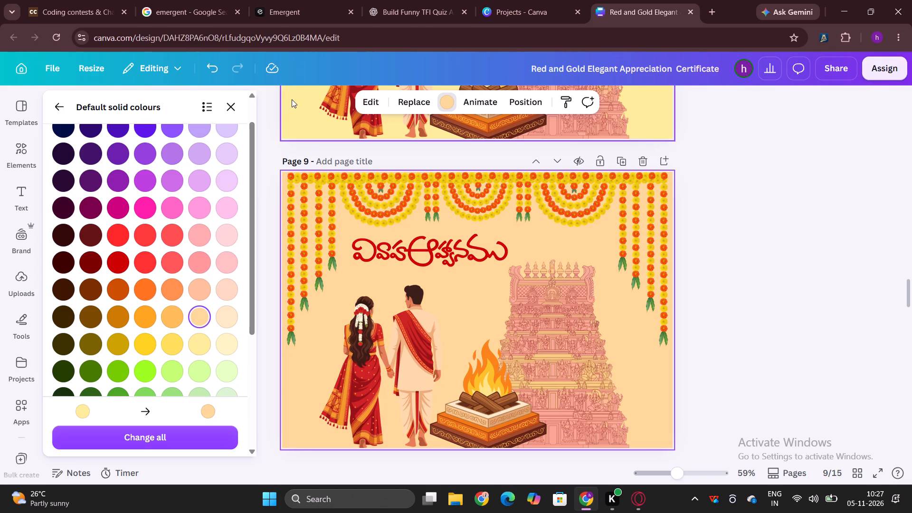
{"action": "left_click", "coordinate": [267, 145]}
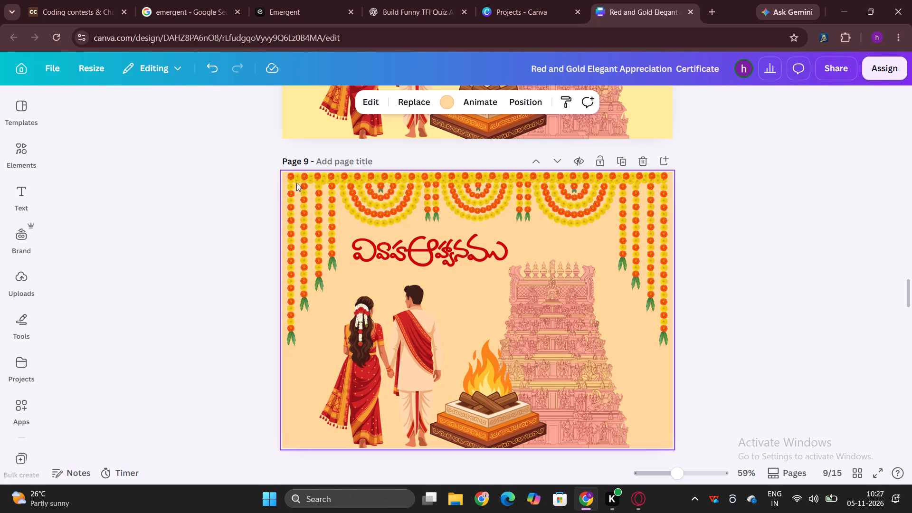
Duplicate page 9, the wedding invitation with the light orange background.
{"action": "left_click", "coordinate": [619, 160]}
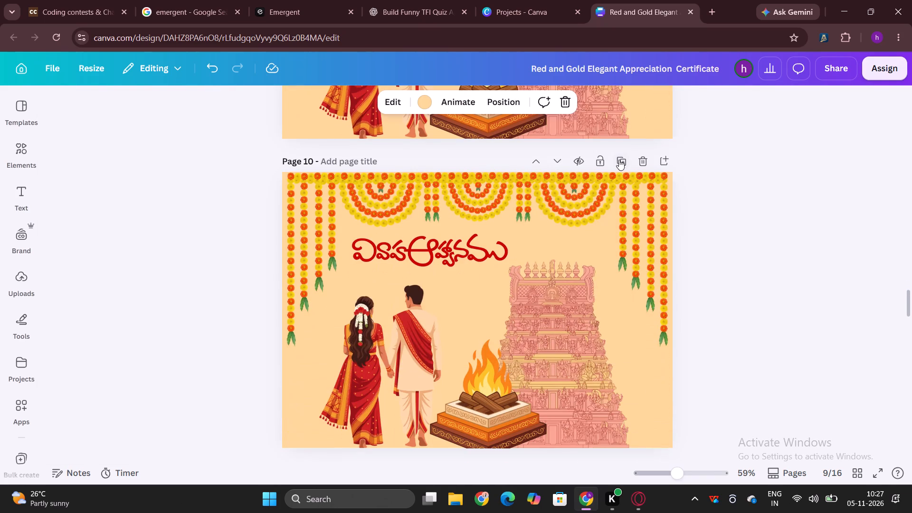
Delete the hanging marigold garland decoration from the top and sides of the invitation on page 10.
{"action": "left_click", "coordinate": [21, 149]}
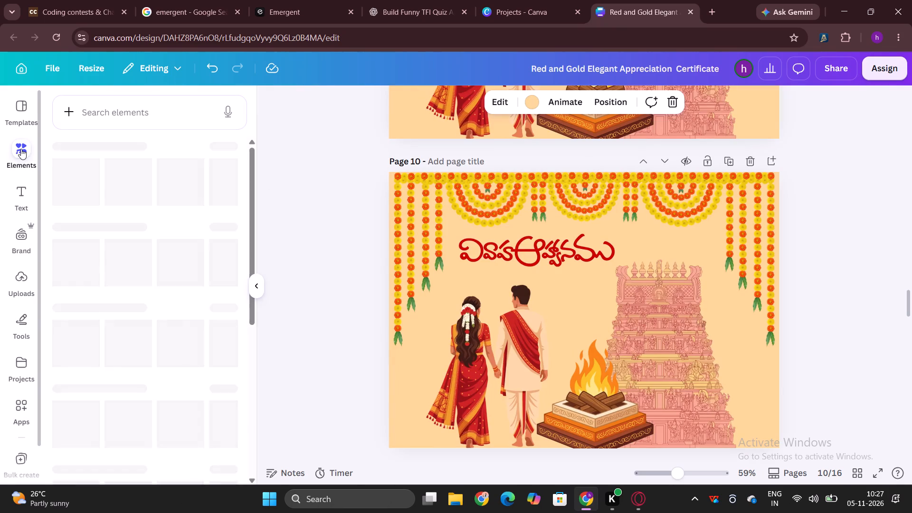
{"action": "left_click", "coordinate": [114, 123]}
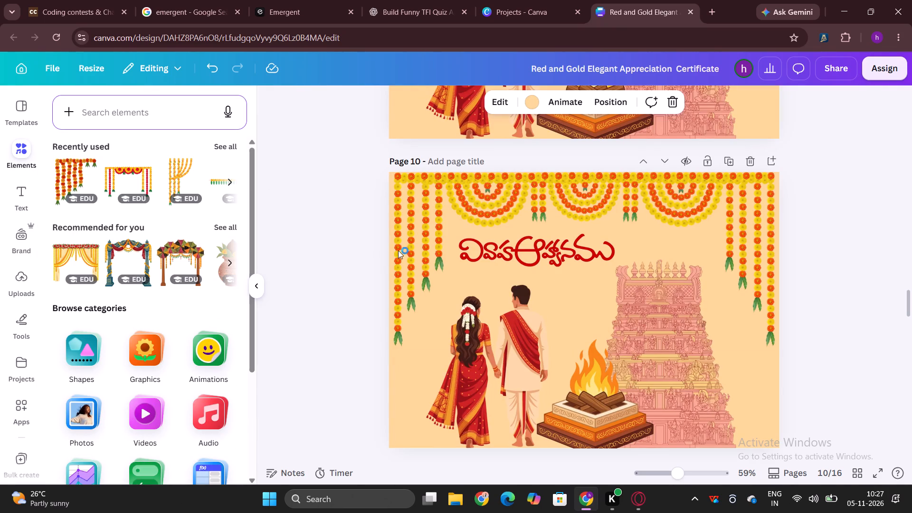
{"action": "left_click", "coordinate": [443, 232]}
{"action": "key", "text": "BackSpace"}
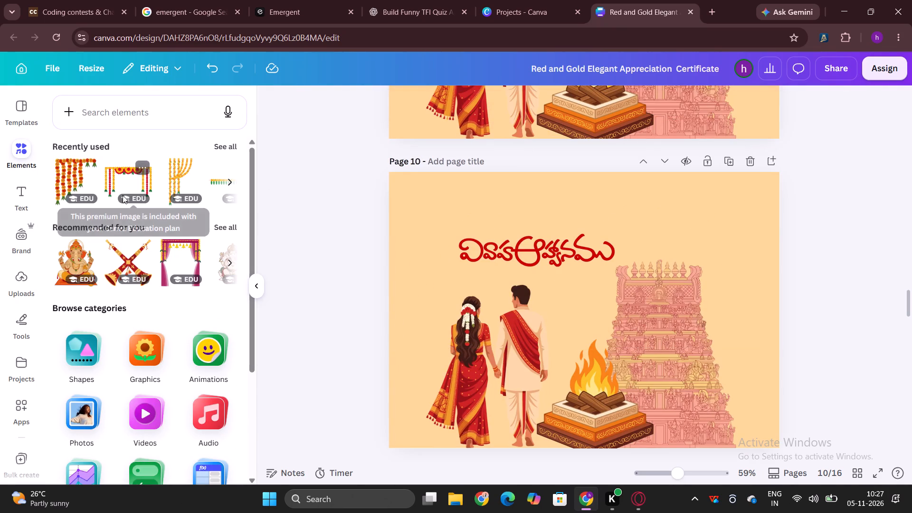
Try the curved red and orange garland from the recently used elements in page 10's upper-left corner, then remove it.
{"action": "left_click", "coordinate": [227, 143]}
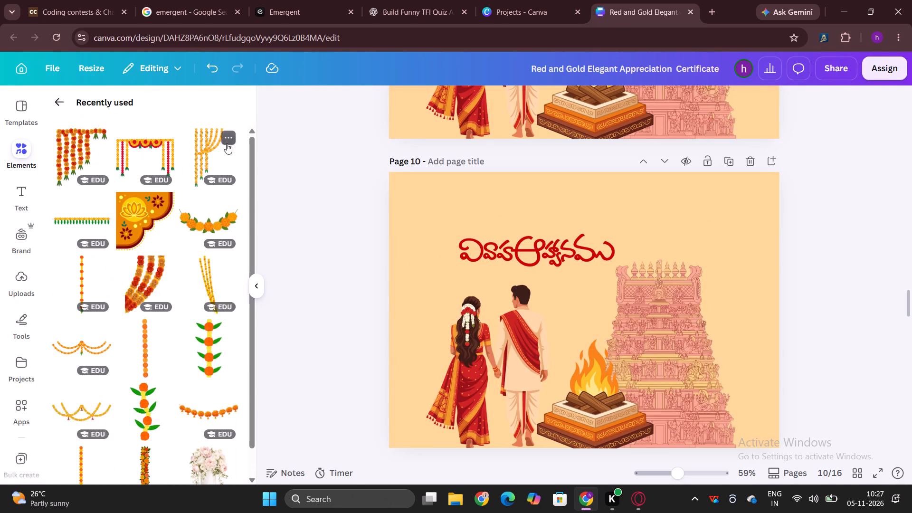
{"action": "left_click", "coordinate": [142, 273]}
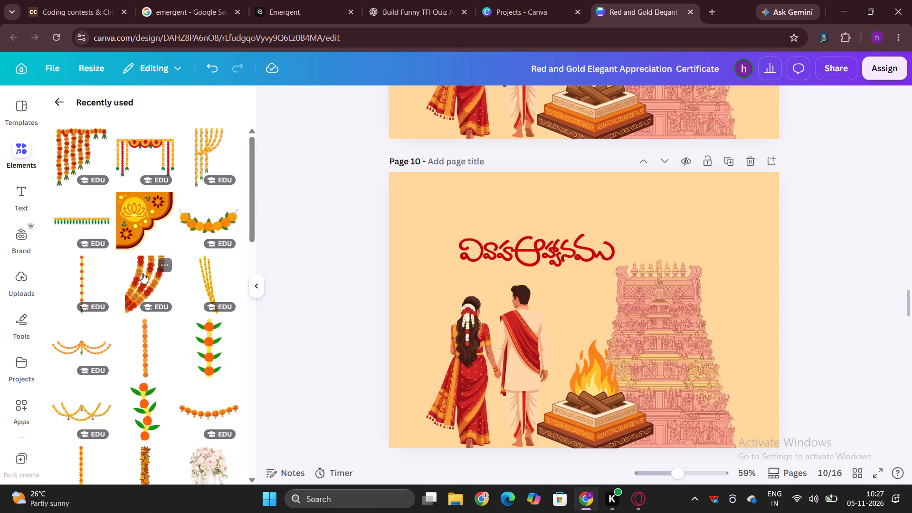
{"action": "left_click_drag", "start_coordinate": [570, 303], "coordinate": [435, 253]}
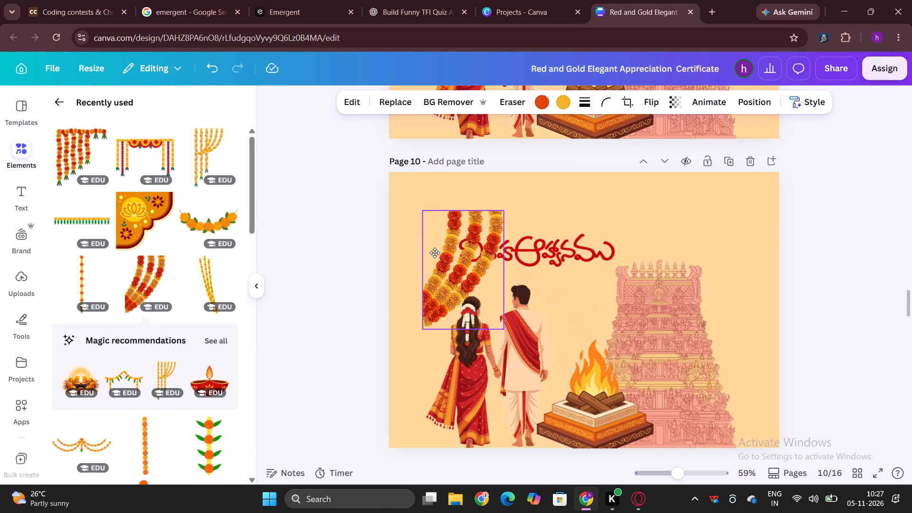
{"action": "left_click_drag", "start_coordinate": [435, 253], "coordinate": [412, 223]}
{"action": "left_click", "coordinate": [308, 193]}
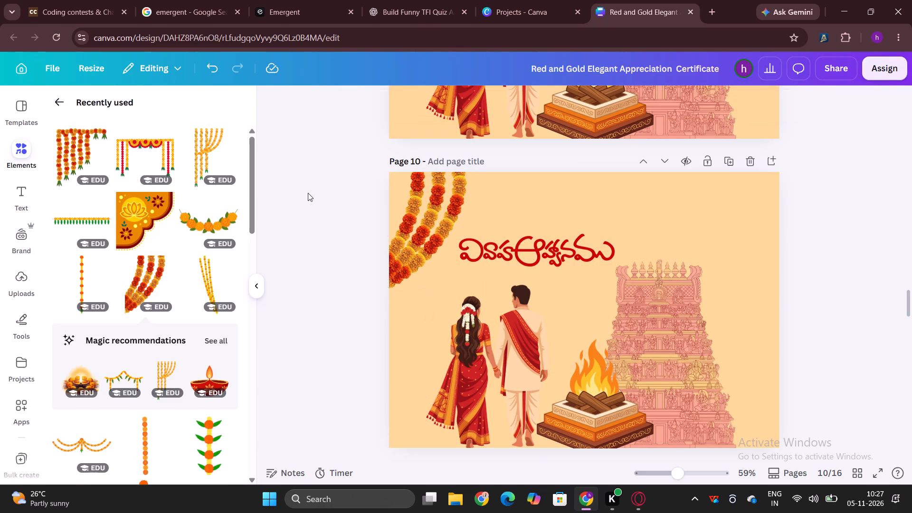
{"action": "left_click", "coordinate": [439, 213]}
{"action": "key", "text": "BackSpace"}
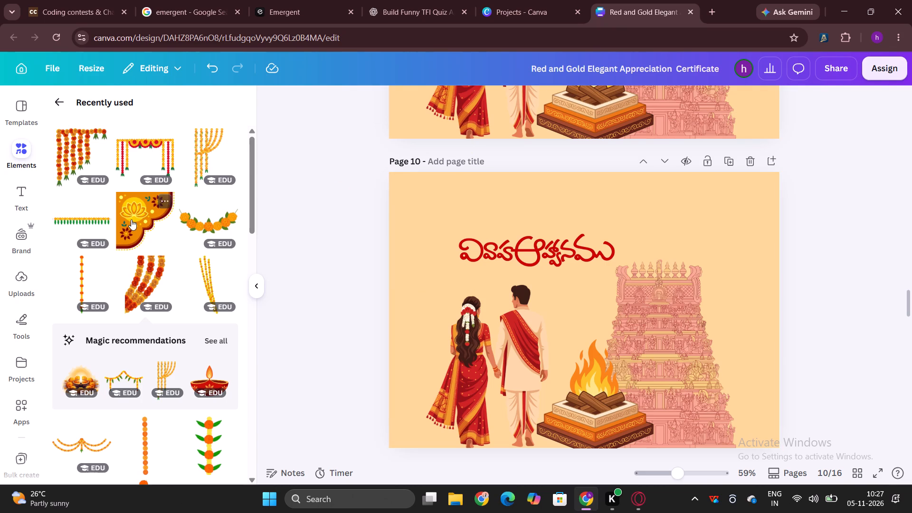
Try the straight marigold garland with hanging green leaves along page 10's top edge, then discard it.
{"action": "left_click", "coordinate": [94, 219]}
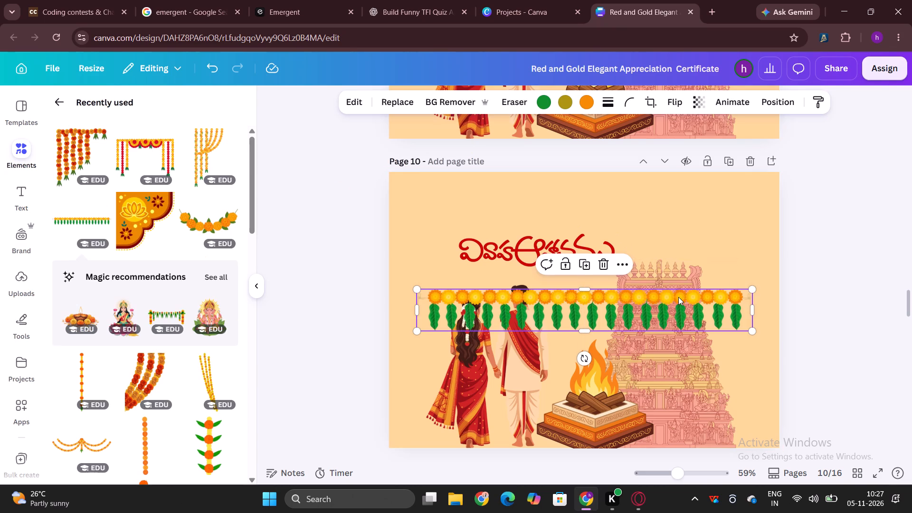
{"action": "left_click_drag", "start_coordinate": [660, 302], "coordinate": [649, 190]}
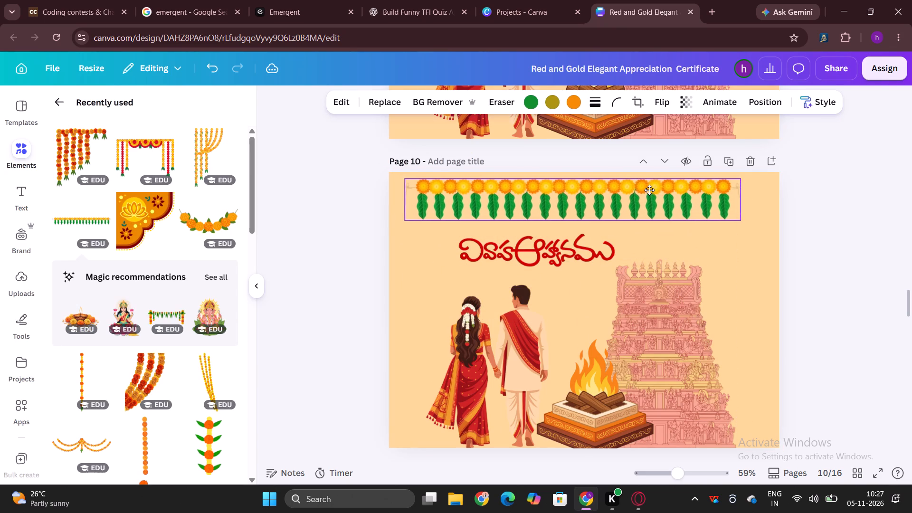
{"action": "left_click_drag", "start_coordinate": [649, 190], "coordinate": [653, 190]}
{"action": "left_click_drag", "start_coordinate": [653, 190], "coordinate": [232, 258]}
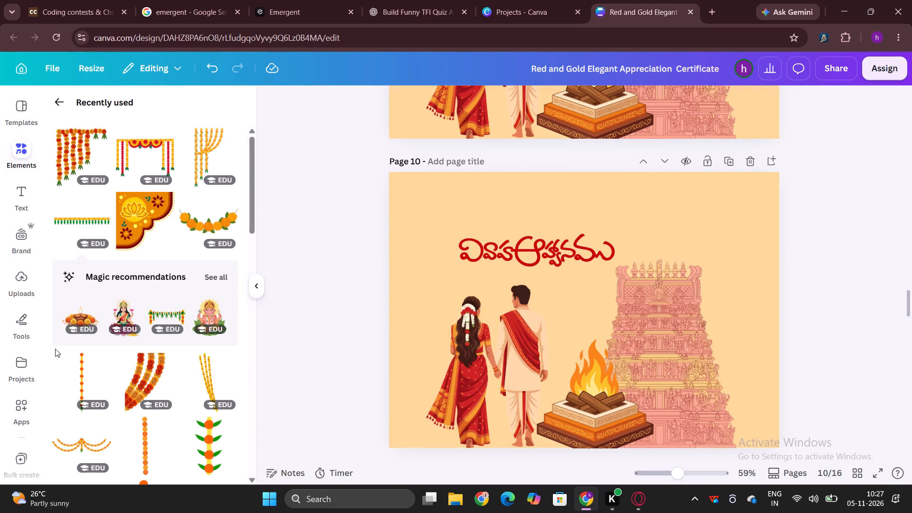
Add the draped marigold garland with the central leaf tassel, shrunk to about a quarter of page 10's width, in its top-left corner.
{"action": "scroll", "coordinate": [49, 352], "scroll_direction": "down", "scroll_amount": 1}
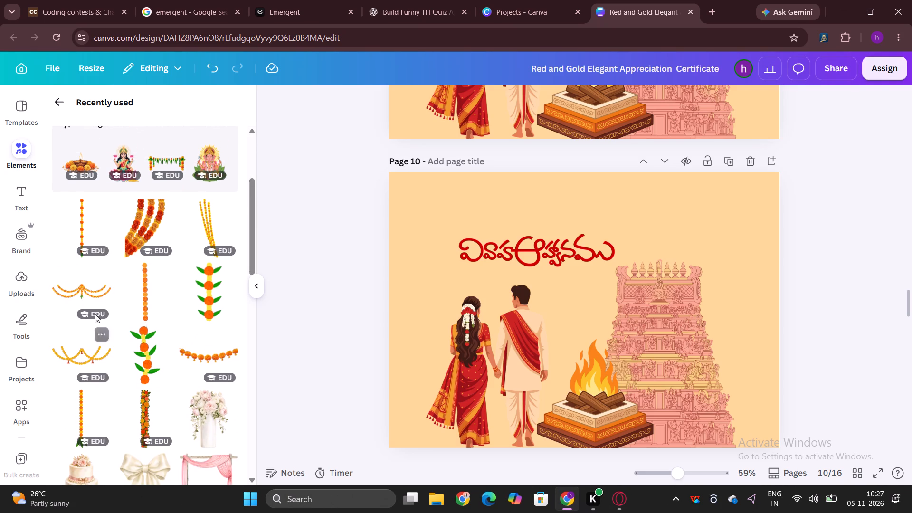
{"action": "left_click", "coordinate": [77, 297]}
{"action": "left_click_drag", "start_coordinate": [578, 311], "coordinate": [569, 212]}
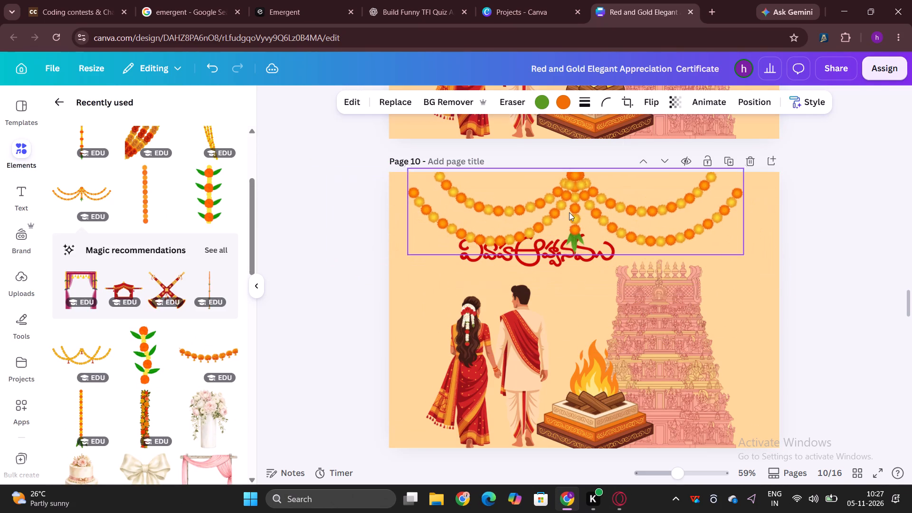
{"action": "left_click_drag", "start_coordinate": [741, 251], "coordinate": [567, 208]}
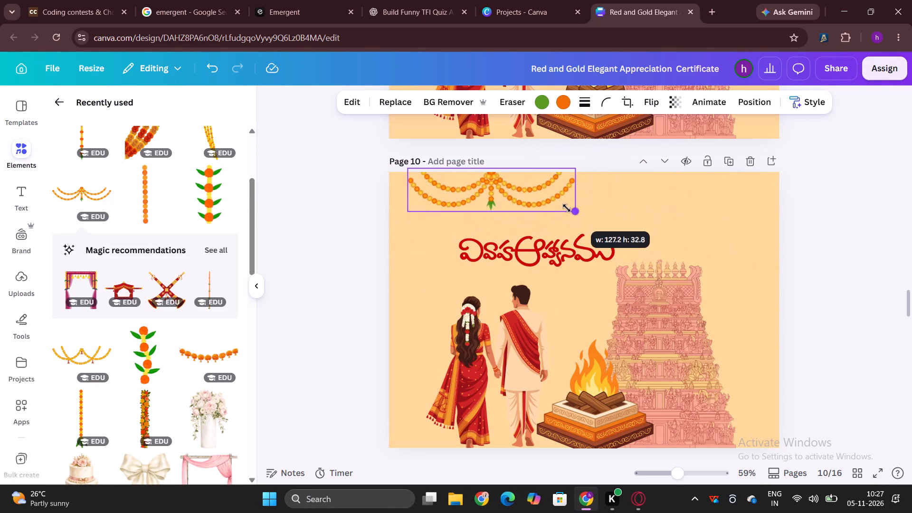
{"action": "left_click_drag", "start_coordinate": [567, 208], "coordinate": [518, 142]}
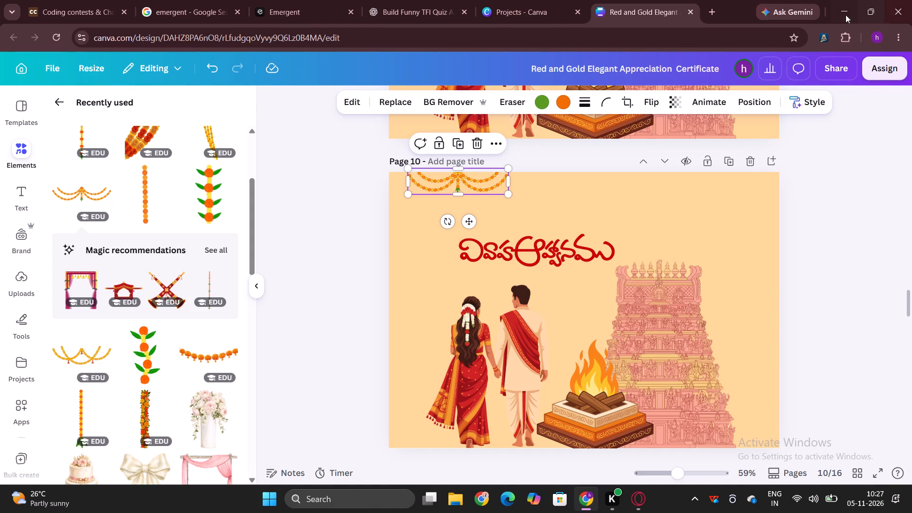
{"action": "left_click_drag", "start_coordinate": [465, 182], "coordinate": [433, 191]}
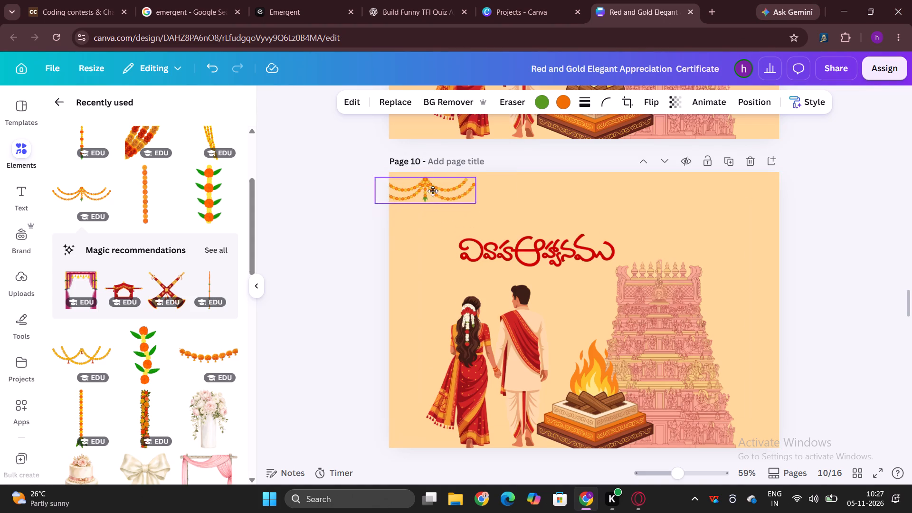
{"action": "left_click_drag", "start_coordinate": [433, 191], "coordinate": [442, 187]}
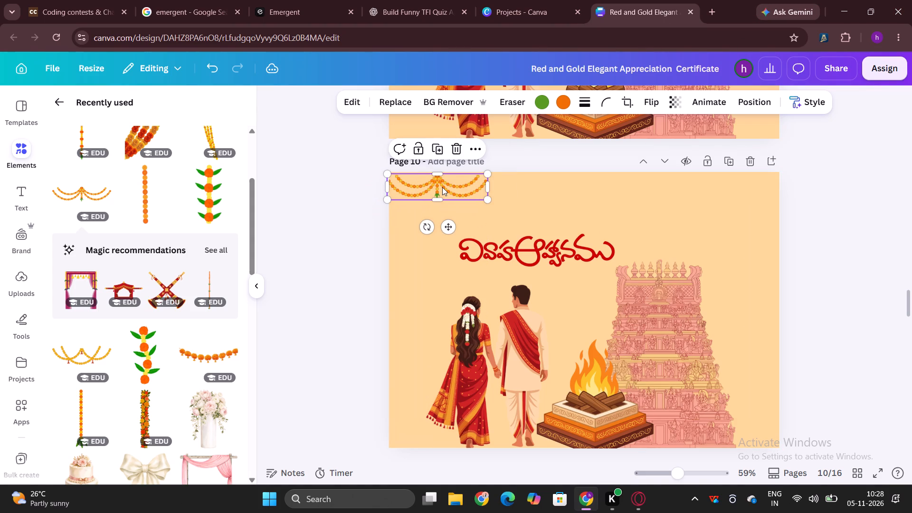
Duplicate the small draped garland three times and line up the copies side by side across page 10's top edge.
{"action": "left_click", "coordinate": [437, 143]}
{"action": "left_click_drag", "start_coordinate": [441, 193], "coordinate": [539, 188]}
{"action": "left_click", "coordinate": [540, 158]}
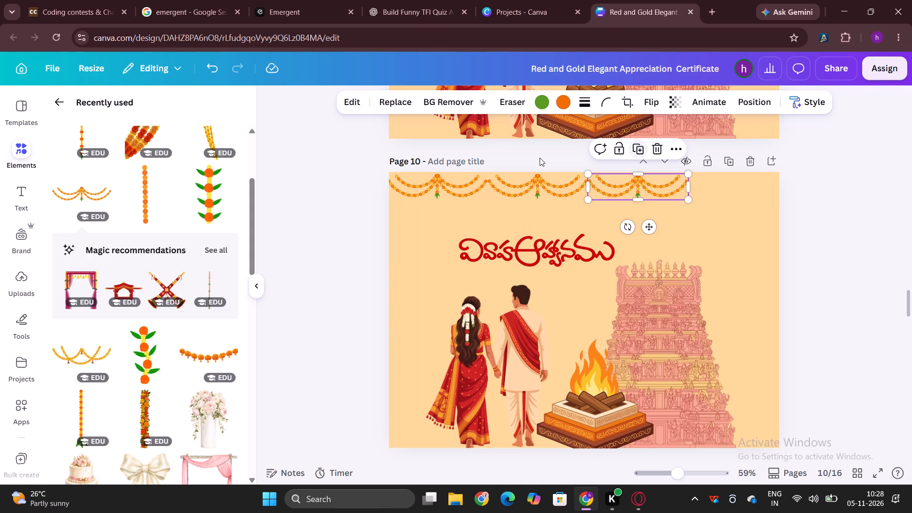
{"action": "left_click", "coordinate": [638, 147]}
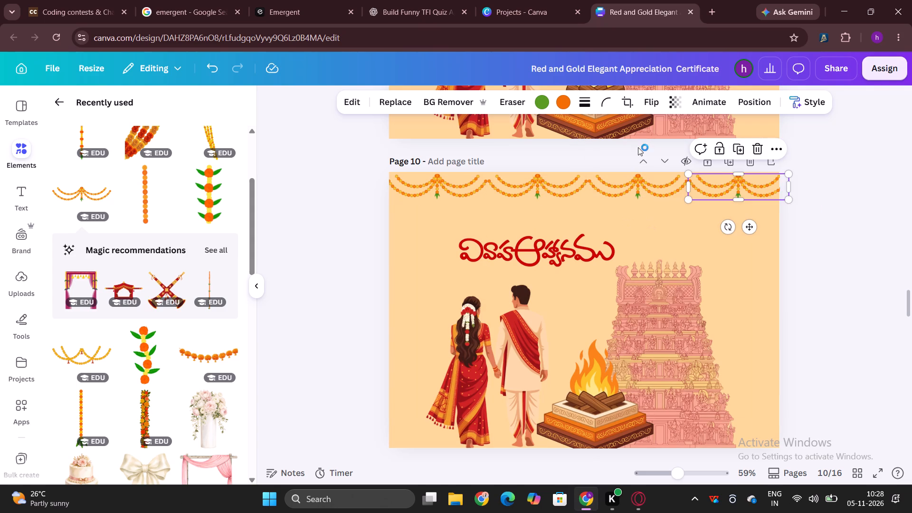
{"action": "left_click", "coordinate": [889, 244]}
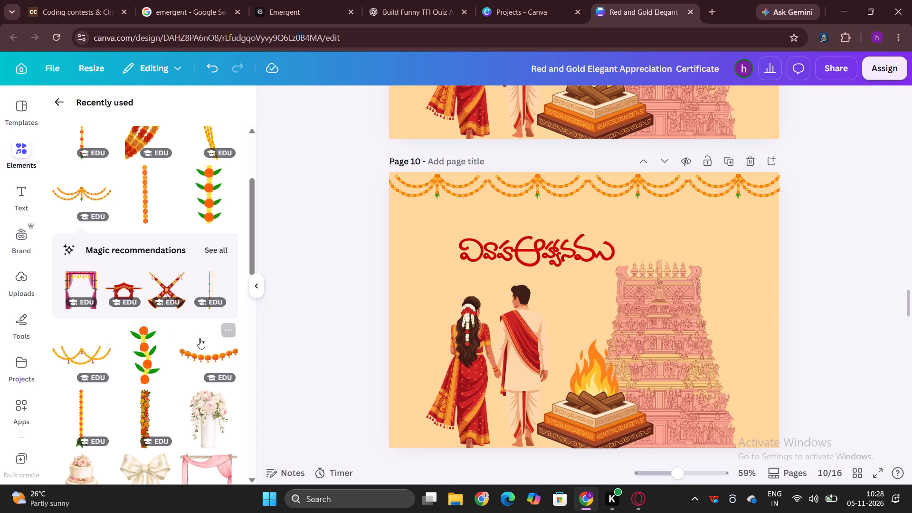
Browse further through the recently used elements for another decoration for page 10.
{"action": "scroll", "coordinate": [199, 338], "scroll_direction": "down", "scroll_amount": 2}
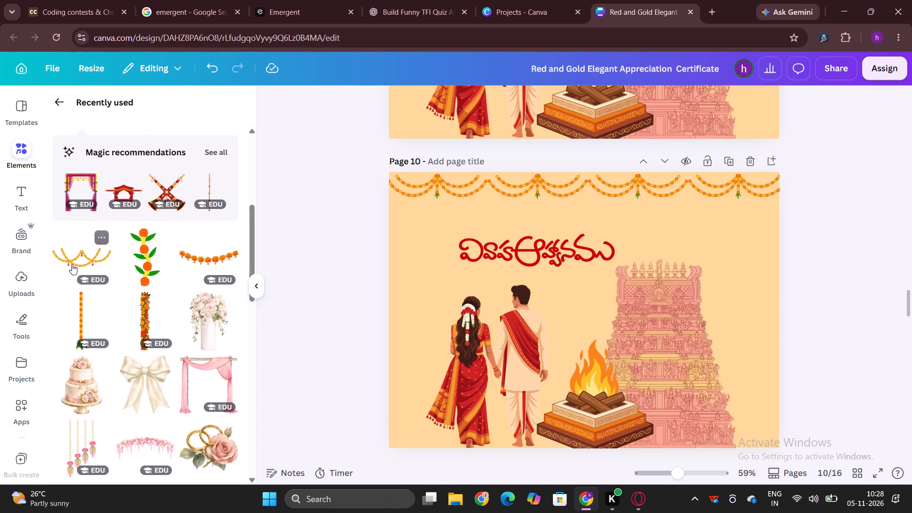
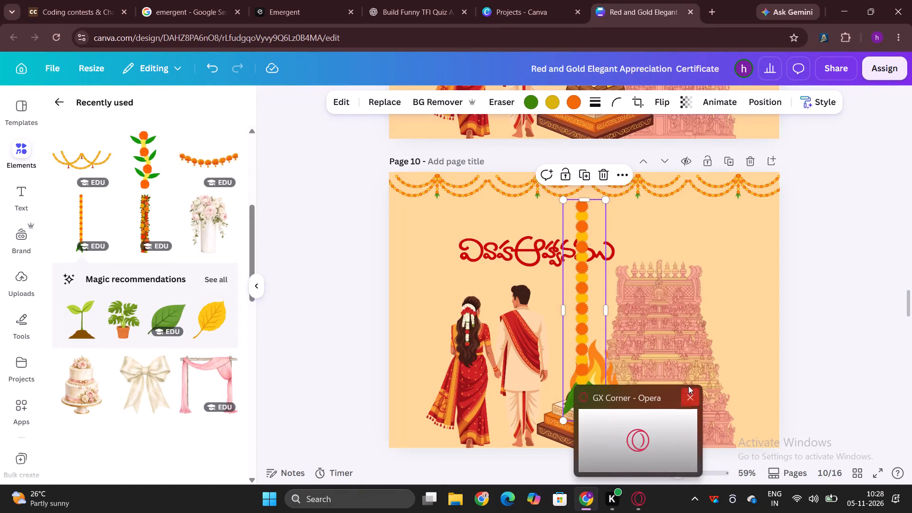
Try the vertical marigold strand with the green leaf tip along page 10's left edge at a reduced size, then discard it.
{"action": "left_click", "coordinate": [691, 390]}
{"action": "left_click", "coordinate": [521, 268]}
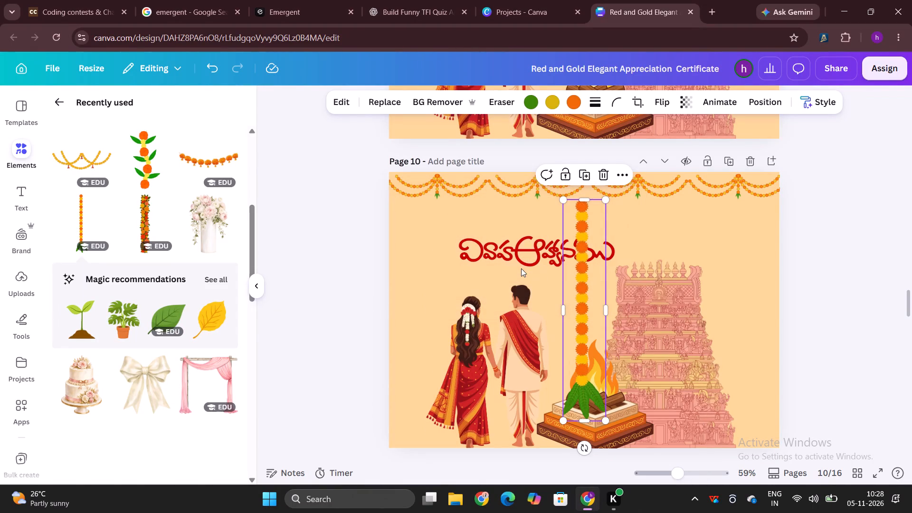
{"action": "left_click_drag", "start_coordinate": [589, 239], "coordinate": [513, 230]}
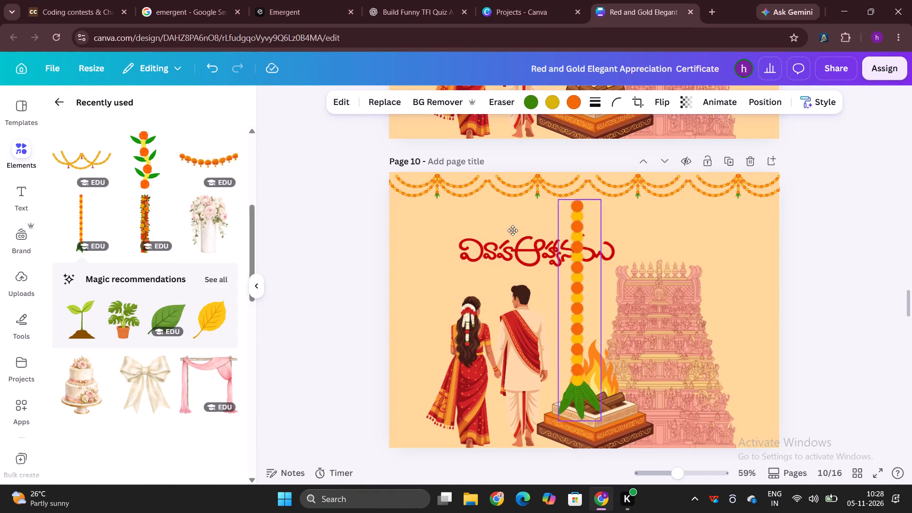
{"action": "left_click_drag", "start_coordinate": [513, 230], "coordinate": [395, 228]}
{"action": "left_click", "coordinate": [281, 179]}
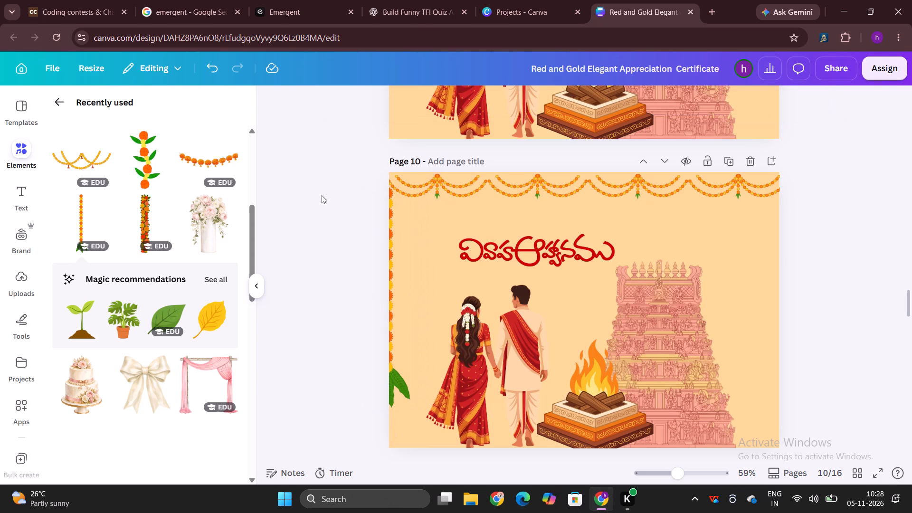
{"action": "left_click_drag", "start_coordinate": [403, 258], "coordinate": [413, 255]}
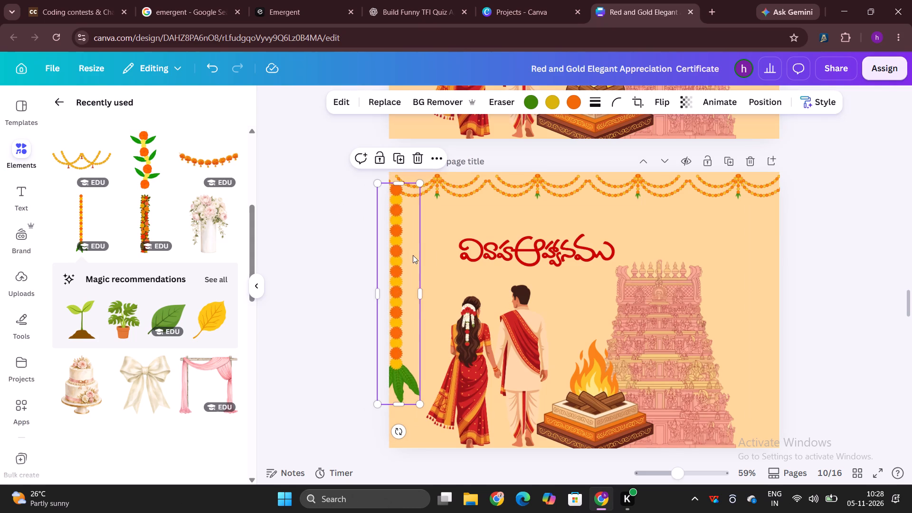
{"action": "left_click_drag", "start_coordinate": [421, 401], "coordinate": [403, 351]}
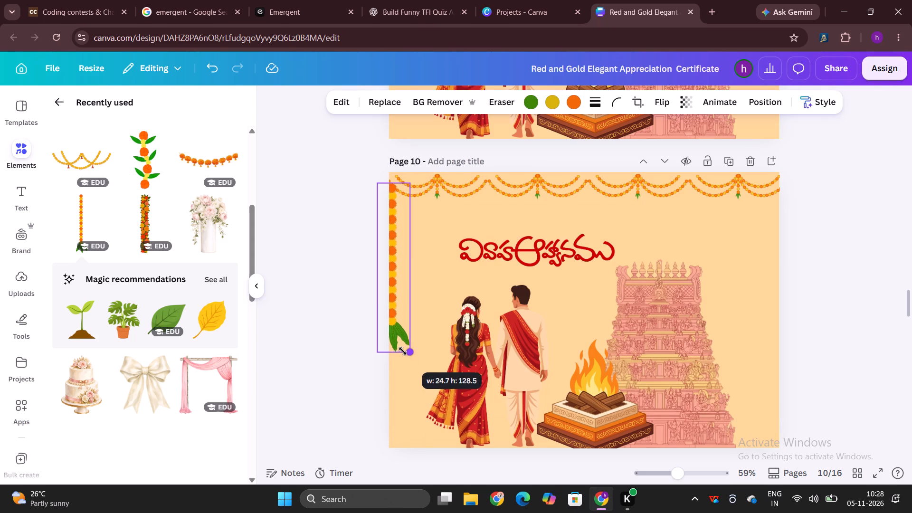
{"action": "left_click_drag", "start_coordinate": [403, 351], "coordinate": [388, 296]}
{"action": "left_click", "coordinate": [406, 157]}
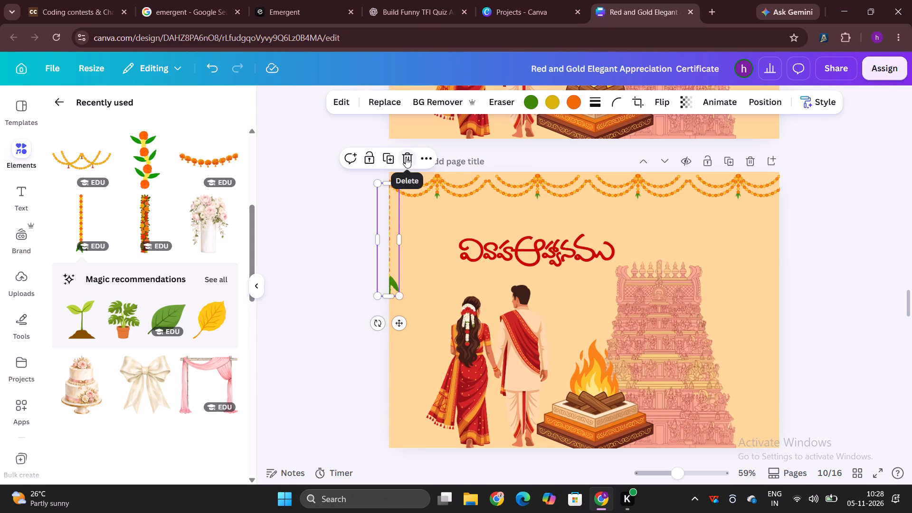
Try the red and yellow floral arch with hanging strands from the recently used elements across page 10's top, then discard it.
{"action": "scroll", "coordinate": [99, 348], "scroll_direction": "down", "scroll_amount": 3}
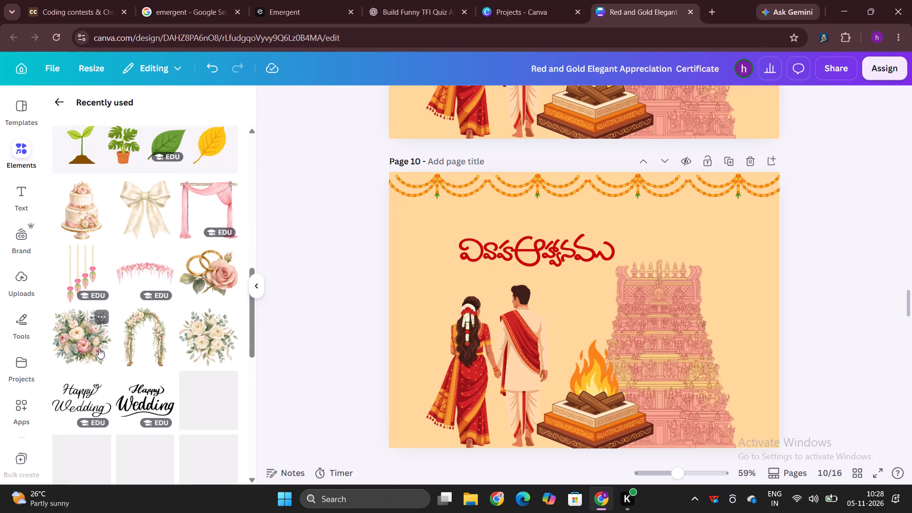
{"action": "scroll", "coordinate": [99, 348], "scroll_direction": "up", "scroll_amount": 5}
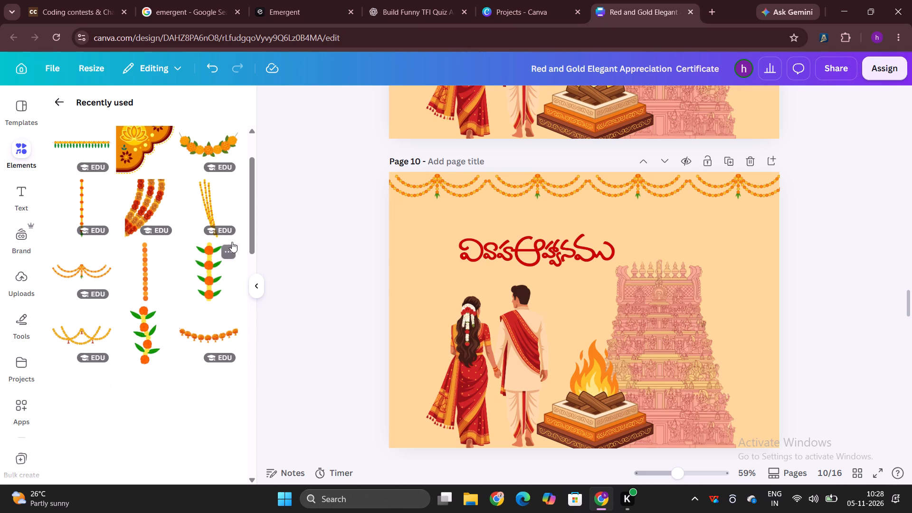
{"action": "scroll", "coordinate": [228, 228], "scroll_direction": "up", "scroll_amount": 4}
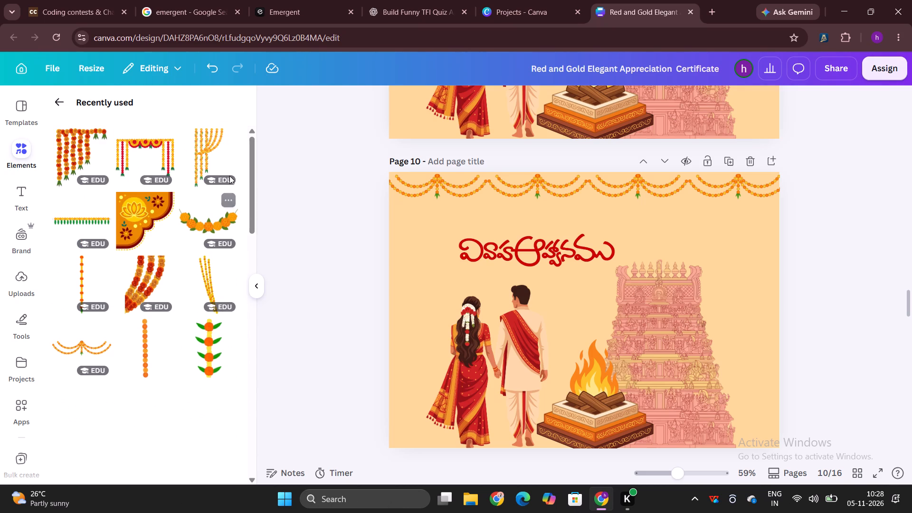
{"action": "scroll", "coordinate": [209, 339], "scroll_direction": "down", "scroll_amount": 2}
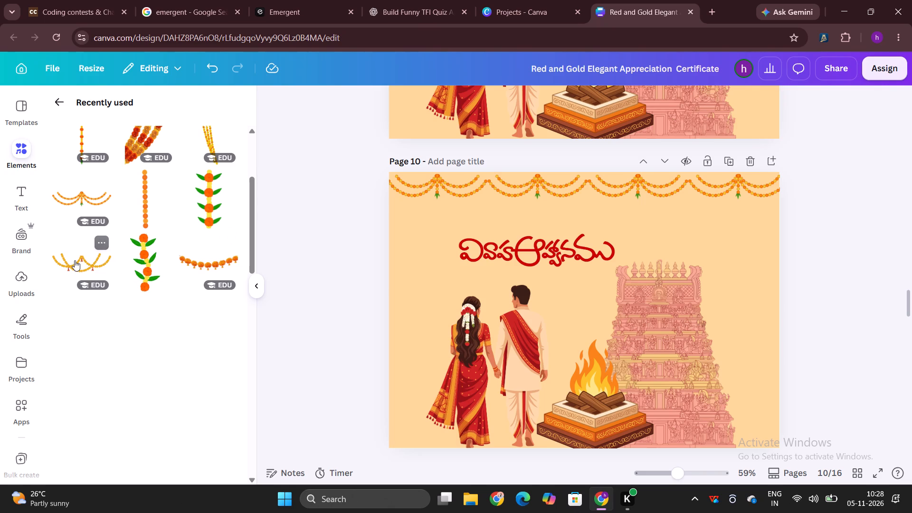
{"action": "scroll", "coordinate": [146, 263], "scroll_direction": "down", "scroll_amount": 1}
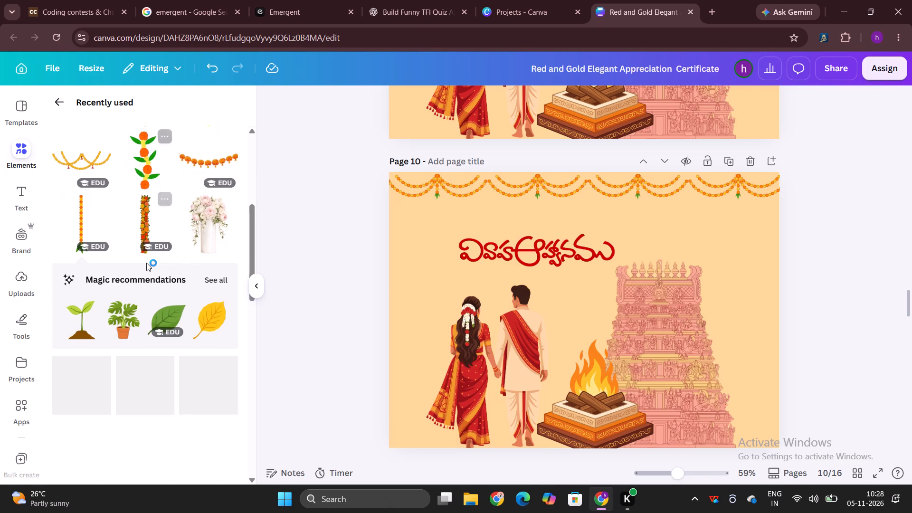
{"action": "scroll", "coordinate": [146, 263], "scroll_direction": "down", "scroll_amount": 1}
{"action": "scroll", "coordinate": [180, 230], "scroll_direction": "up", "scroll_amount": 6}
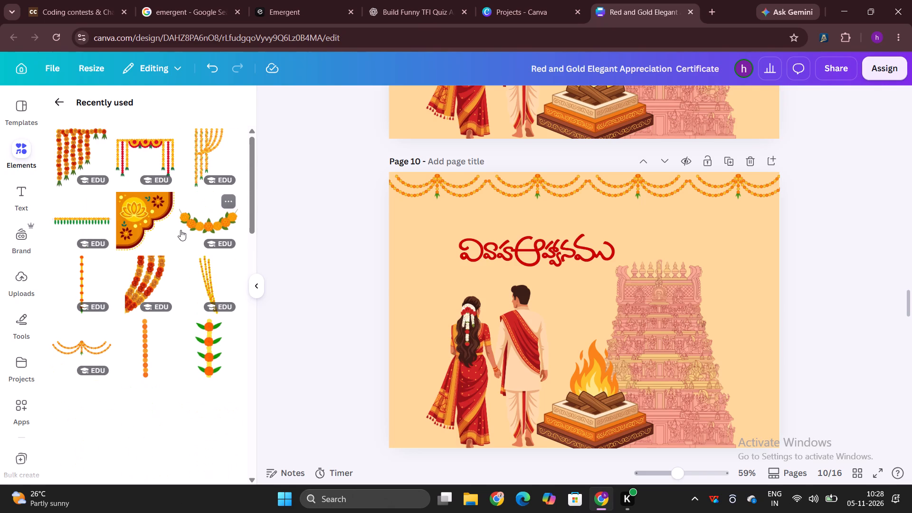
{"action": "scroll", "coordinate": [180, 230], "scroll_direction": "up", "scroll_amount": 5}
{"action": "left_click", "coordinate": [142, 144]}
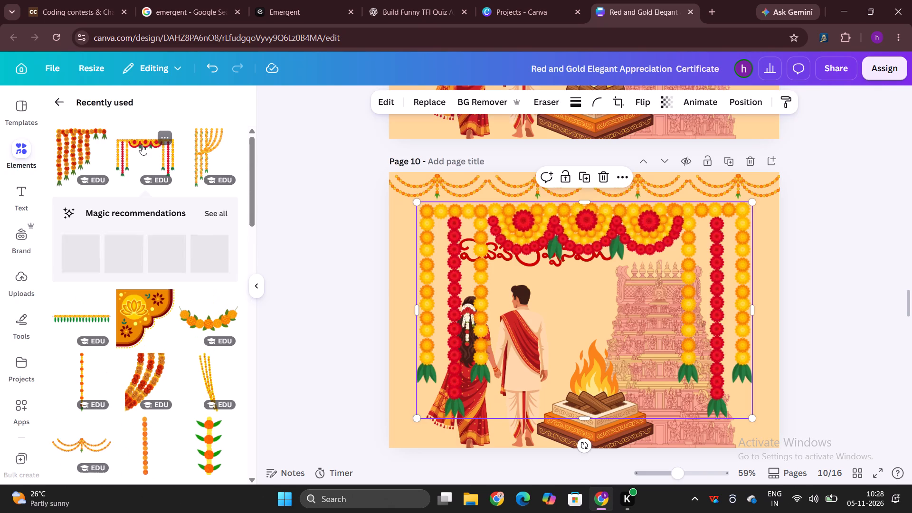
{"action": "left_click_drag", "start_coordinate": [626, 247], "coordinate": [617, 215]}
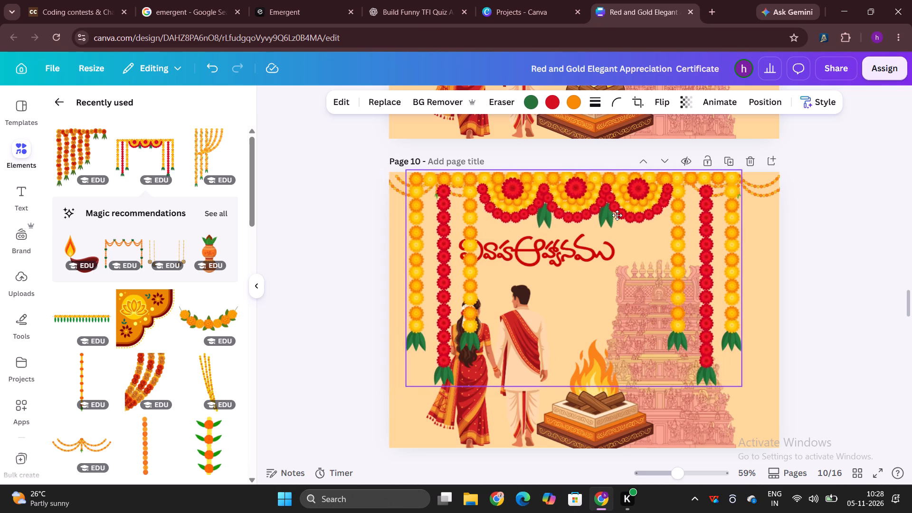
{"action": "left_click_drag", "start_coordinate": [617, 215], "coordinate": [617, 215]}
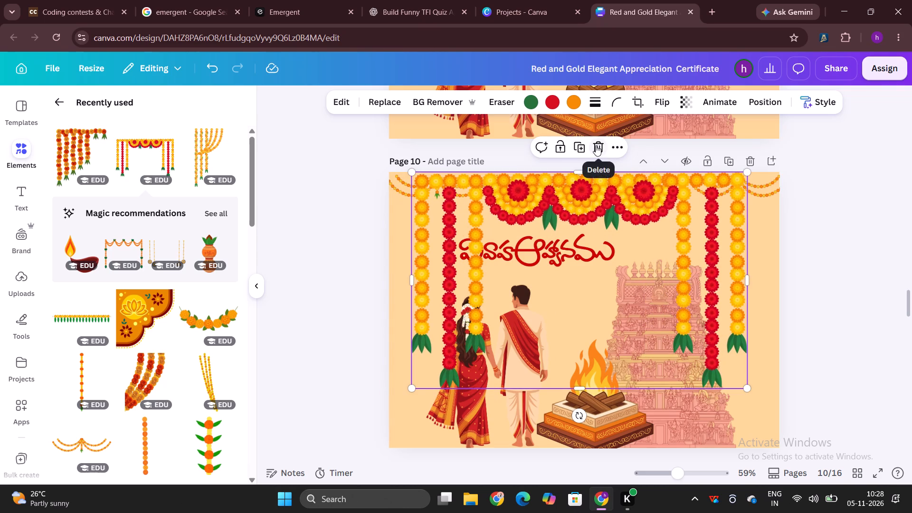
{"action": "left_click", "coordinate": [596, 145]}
Look through all the magic recommendations related to the floral arch for another decoration, then return to the recently used elements.
{"action": "left_click", "coordinate": [218, 218]}
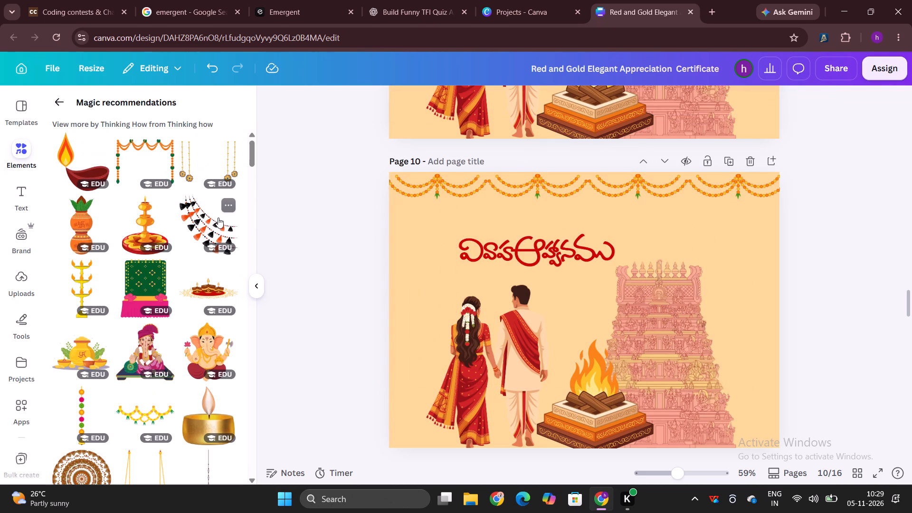
{"action": "scroll", "coordinate": [218, 218], "scroll_direction": "down", "scroll_amount": 4}
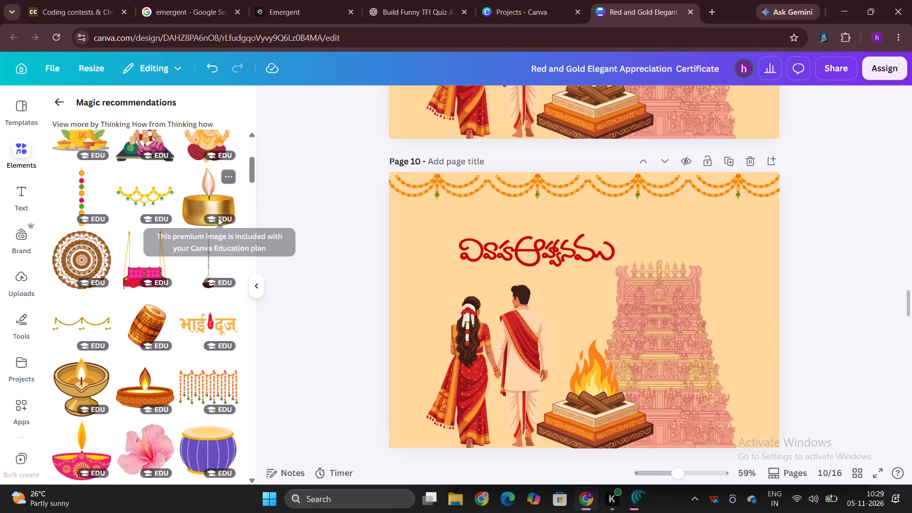
{"action": "scroll", "coordinate": [218, 218], "scroll_direction": "down", "scroll_amount": 5}
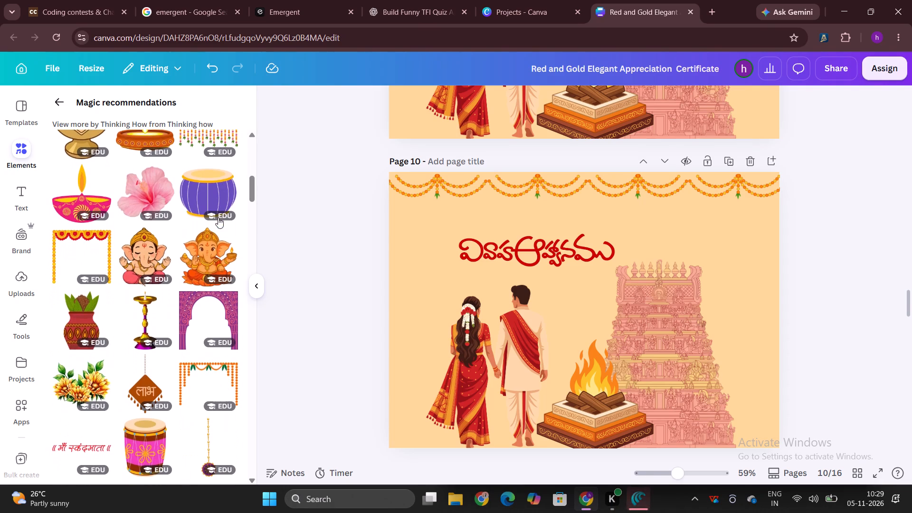
{"action": "scroll", "coordinate": [218, 218], "scroll_direction": "down", "scroll_amount": 6}
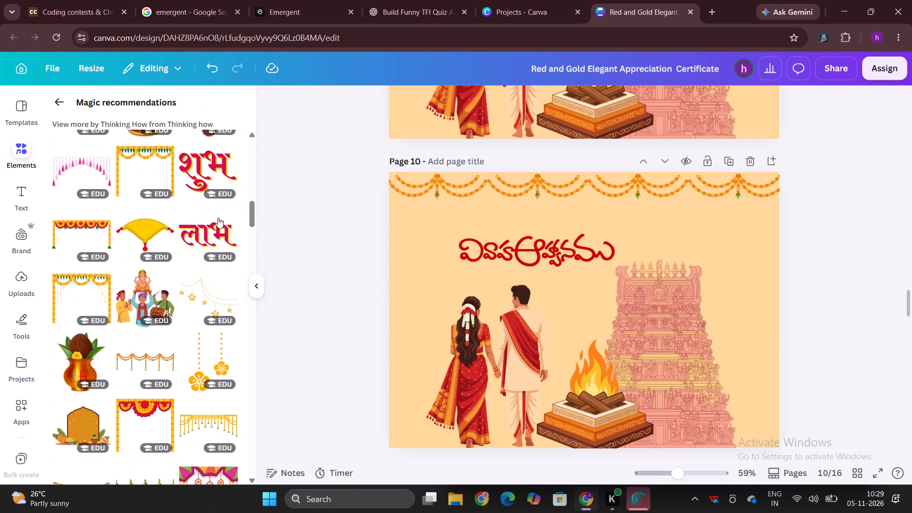
{"action": "scroll", "coordinate": [218, 218], "scroll_direction": "down", "scroll_amount": 4}
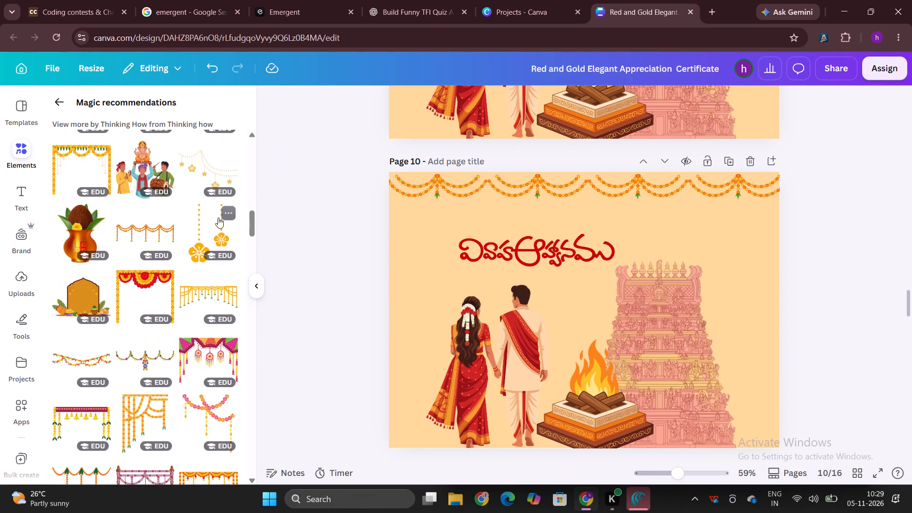
{"action": "scroll", "coordinate": [218, 218], "scroll_direction": "down", "scroll_amount": 7}
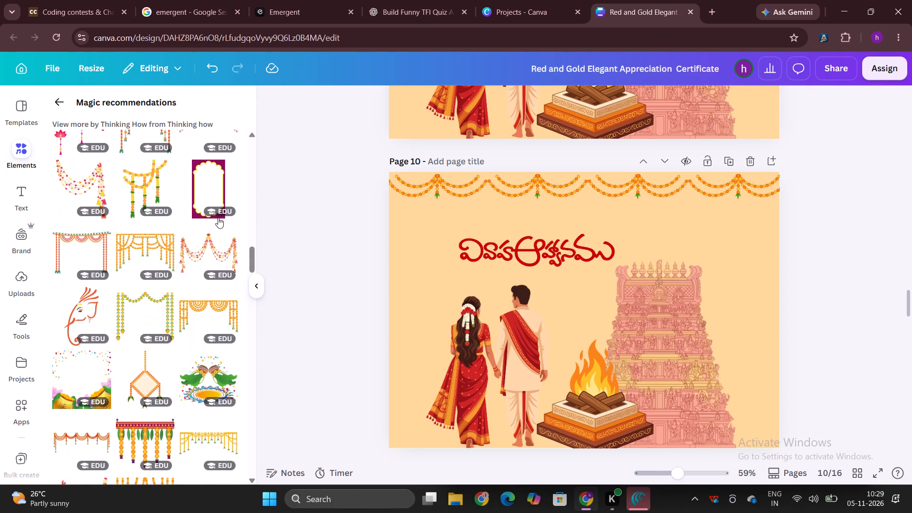
{"action": "scroll", "coordinate": [218, 218], "scroll_direction": "down", "scroll_amount": 11}
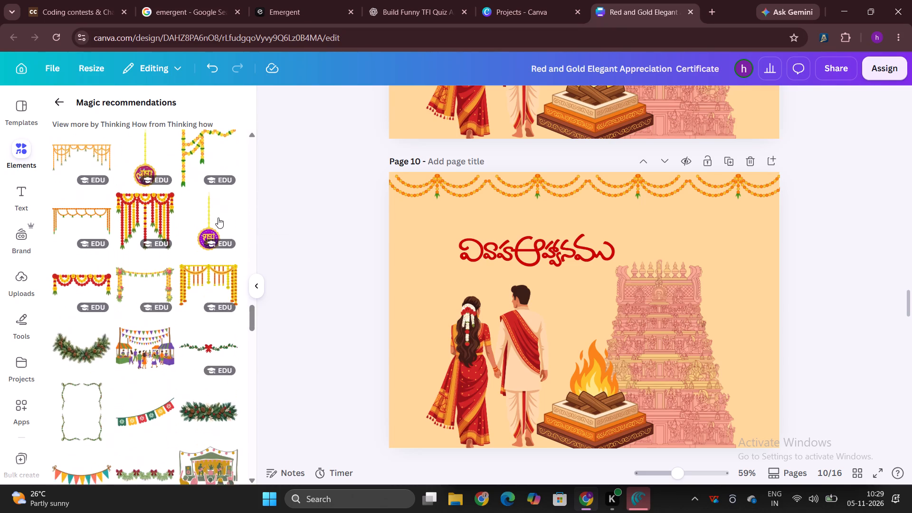
{"action": "scroll", "coordinate": [218, 218], "scroll_direction": "down", "scroll_amount": 6}
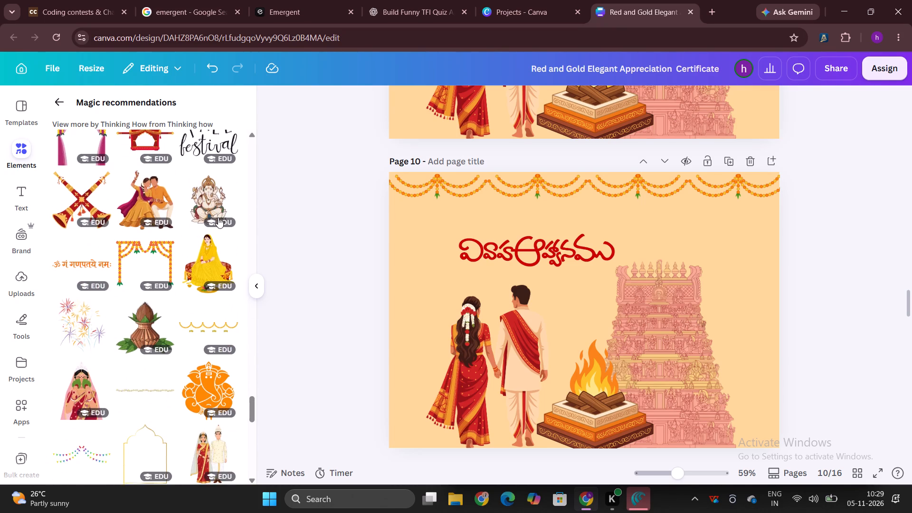
{"action": "scroll", "coordinate": [218, 218], "scroll_direction": "down", "scroll_amount": 7}
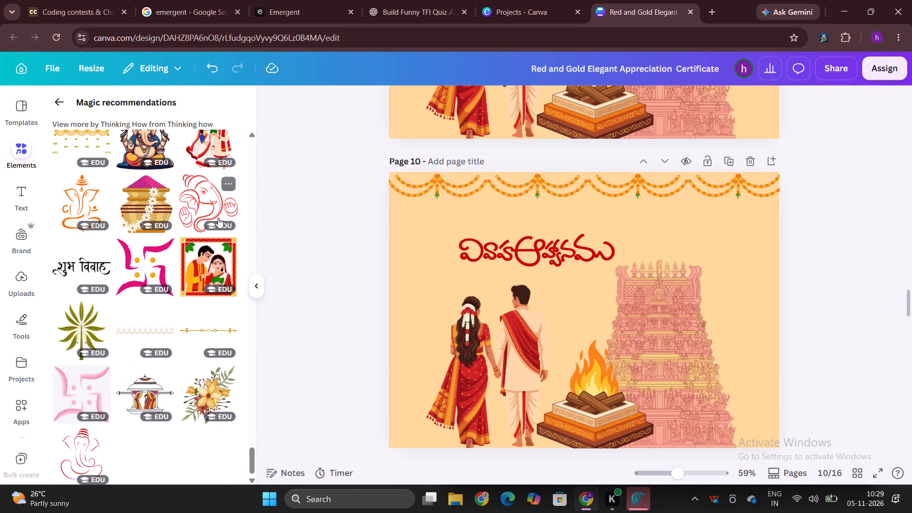
{"action": "scroll", "coordinate": [218, 218], "scroll_direction": "down", "scroll_amount": 5}
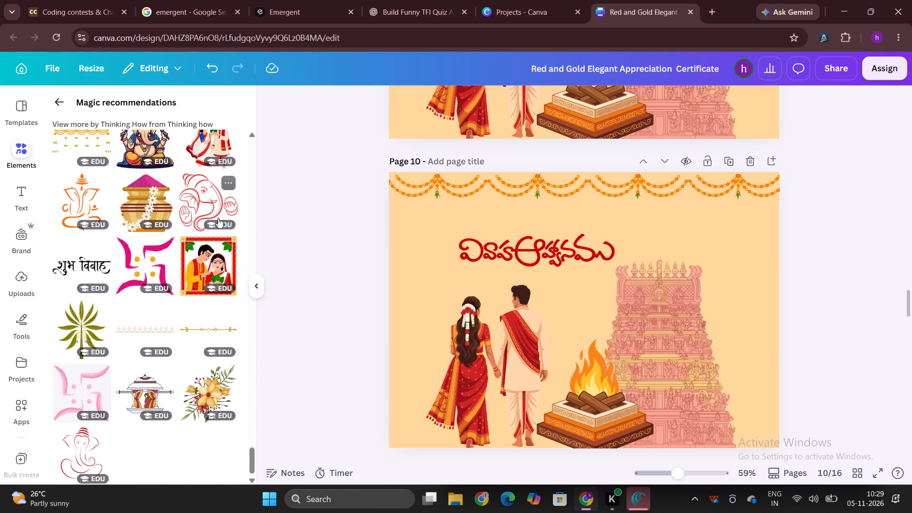
{"action": "left_click", "coordinate": [60, 101]}
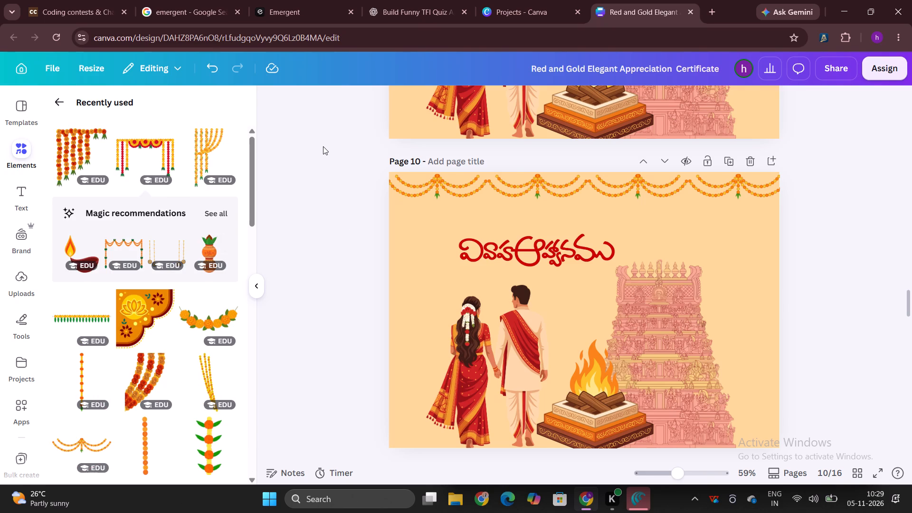
Change page 10's background colour to white.
{"action": "scroll", "coordinate": [323, 146], "scroll_direction": "right", "scroll_amount": 1}
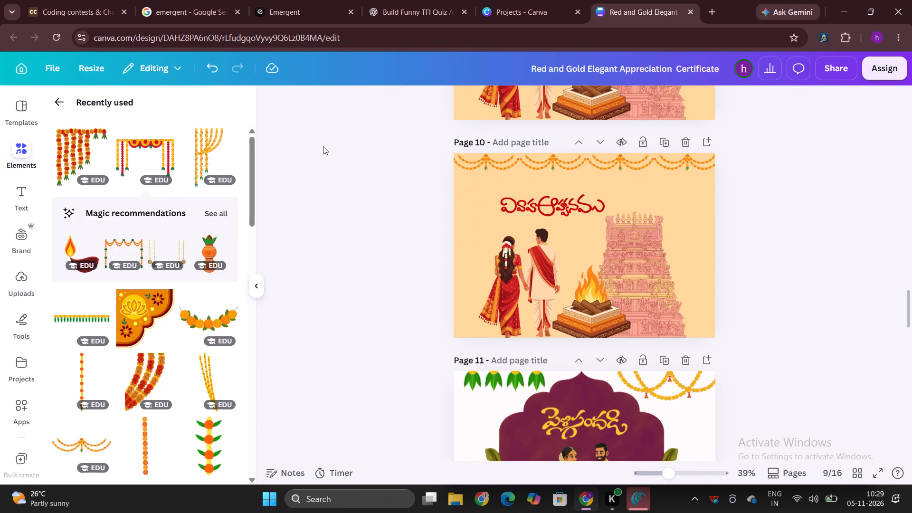
{"action": "scroll", "coordinate": [323, 146], "scroll_direction": "right", "scroll_amount": 1}
{"action": "left_click", "coordinate": [476, 213]}
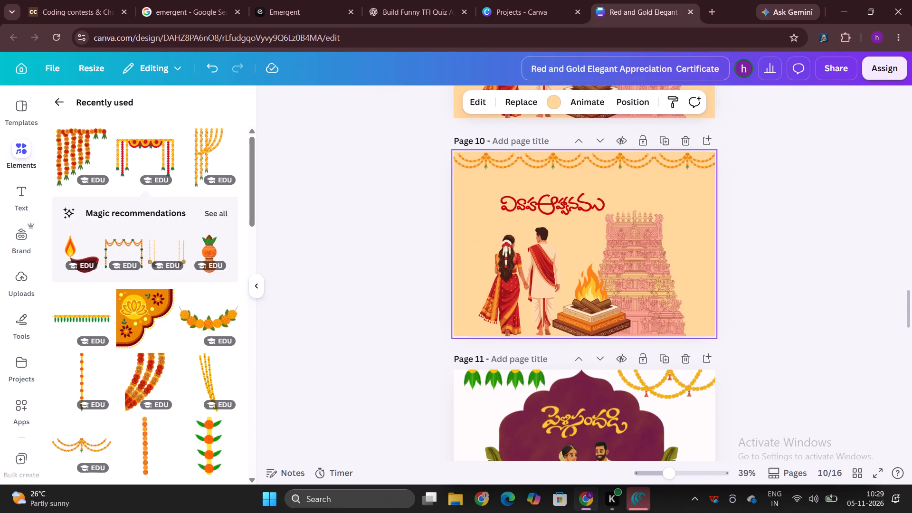
{"action": "left_click", "coordinate": [549, 106]}
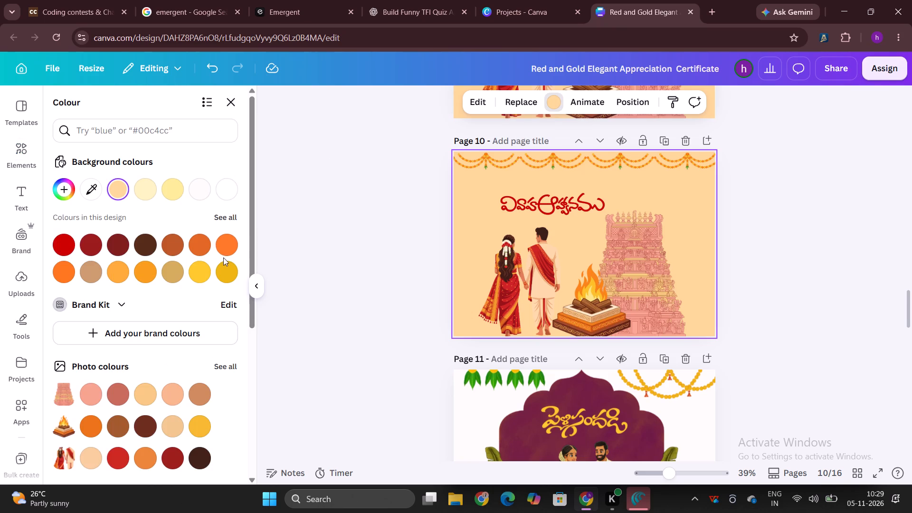
{"action": "left_click", "coordinate": [230, 195]}
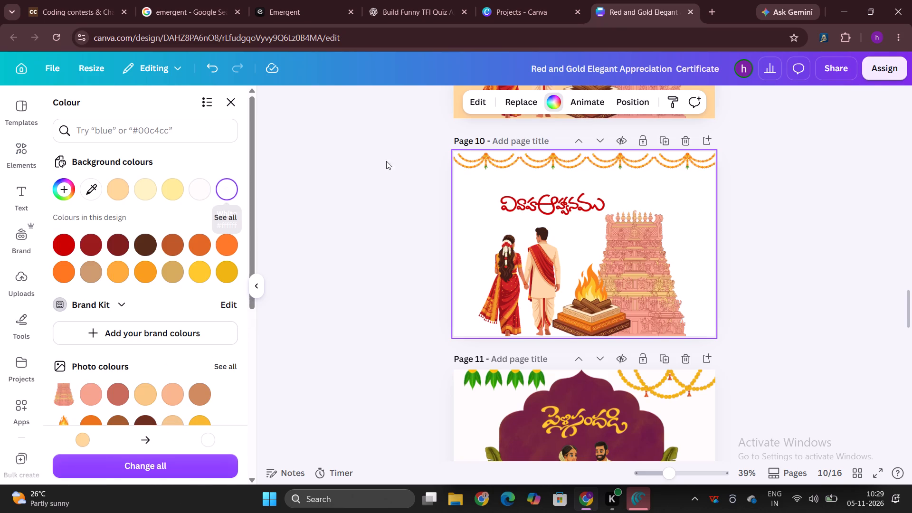
{"action": "left_click", "coordinate": [396, 165]}
{"action": "left_click", "coordinate": [396, 165]}
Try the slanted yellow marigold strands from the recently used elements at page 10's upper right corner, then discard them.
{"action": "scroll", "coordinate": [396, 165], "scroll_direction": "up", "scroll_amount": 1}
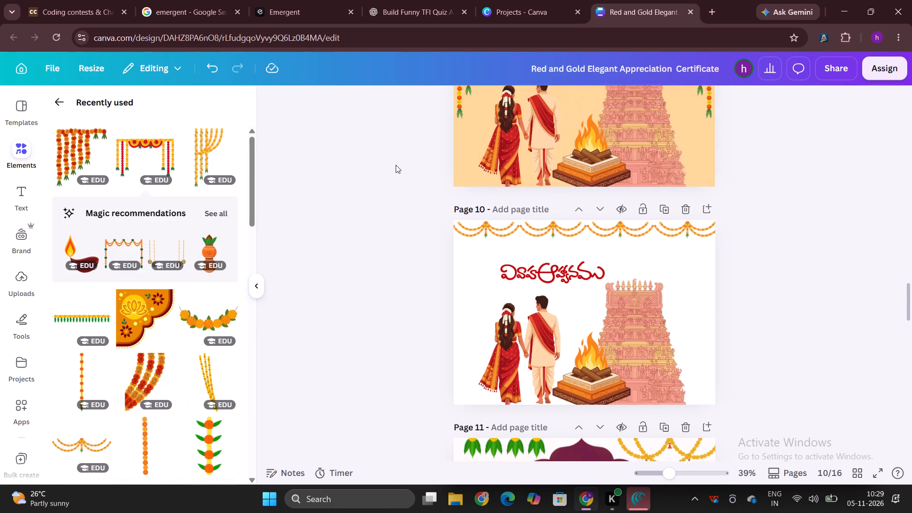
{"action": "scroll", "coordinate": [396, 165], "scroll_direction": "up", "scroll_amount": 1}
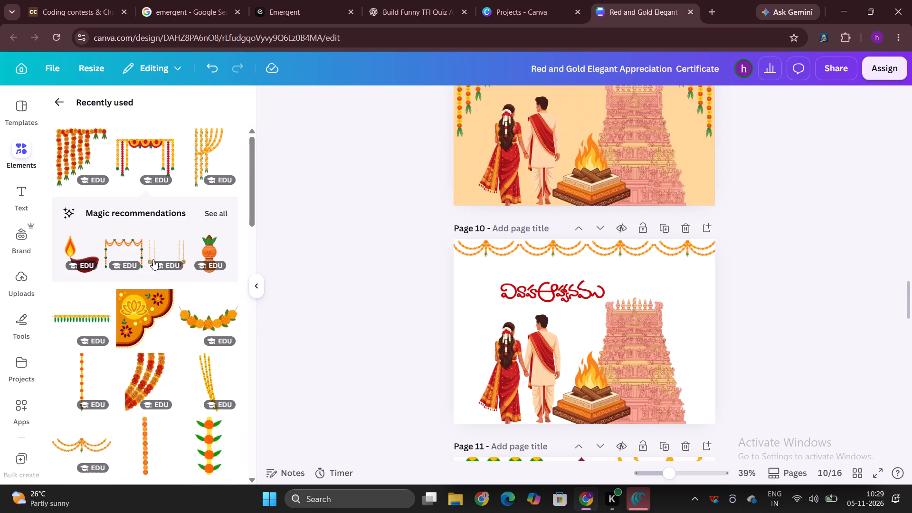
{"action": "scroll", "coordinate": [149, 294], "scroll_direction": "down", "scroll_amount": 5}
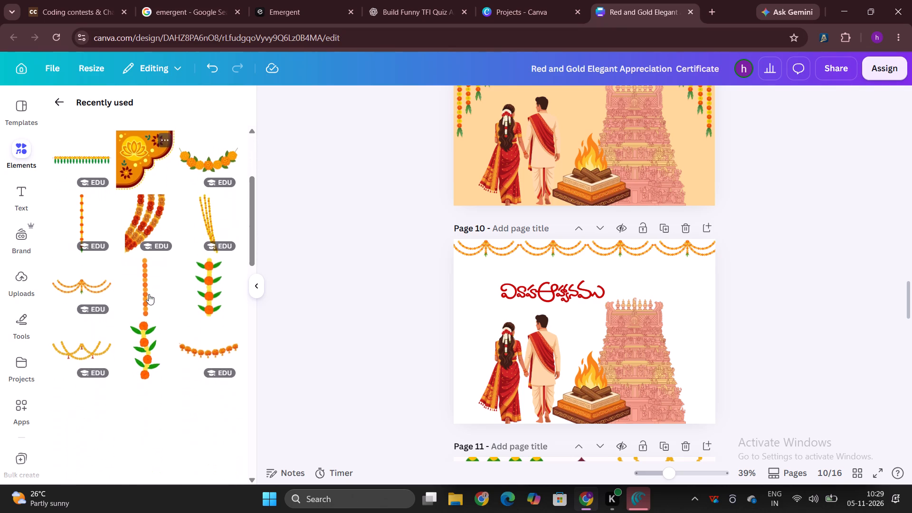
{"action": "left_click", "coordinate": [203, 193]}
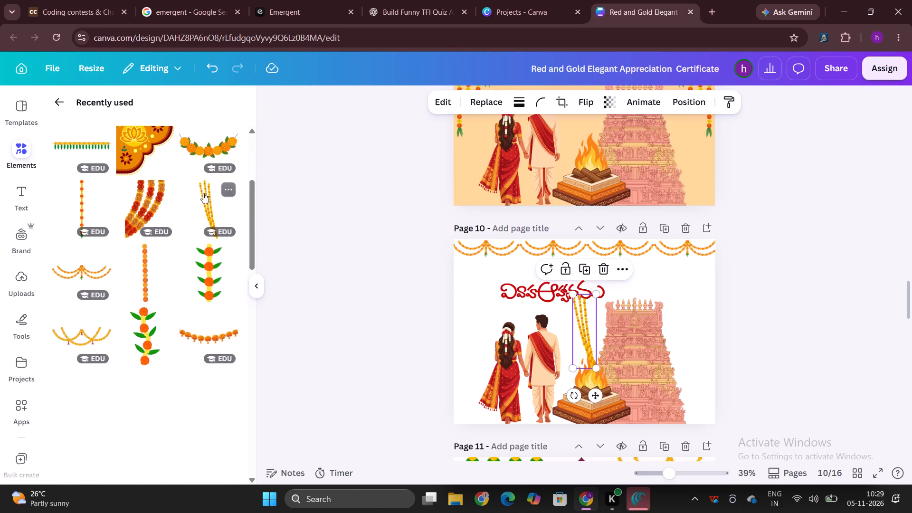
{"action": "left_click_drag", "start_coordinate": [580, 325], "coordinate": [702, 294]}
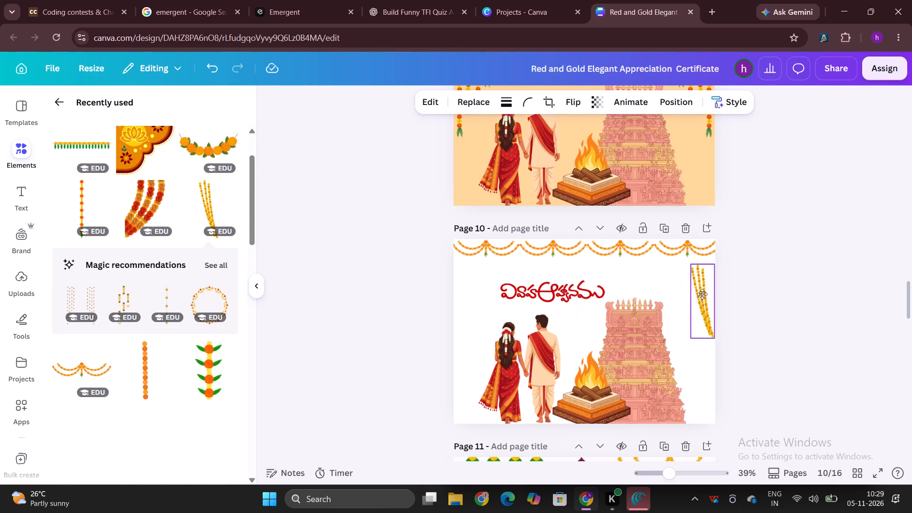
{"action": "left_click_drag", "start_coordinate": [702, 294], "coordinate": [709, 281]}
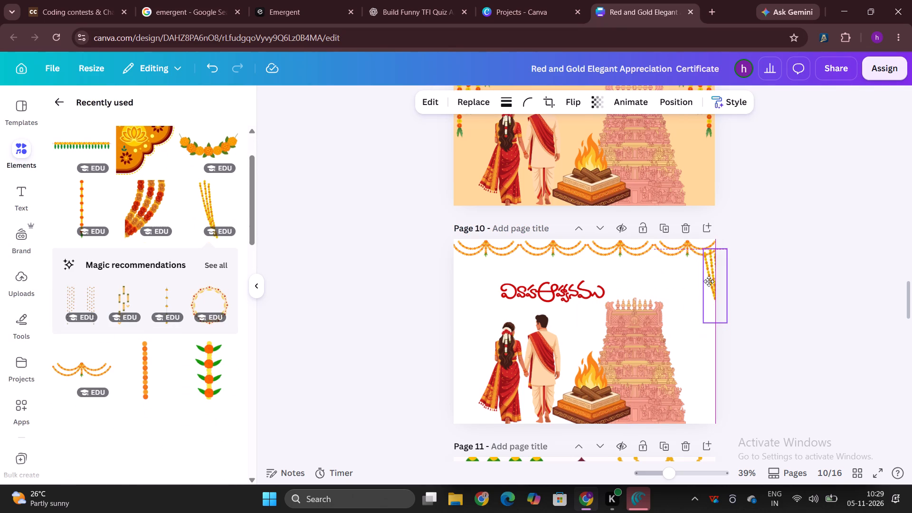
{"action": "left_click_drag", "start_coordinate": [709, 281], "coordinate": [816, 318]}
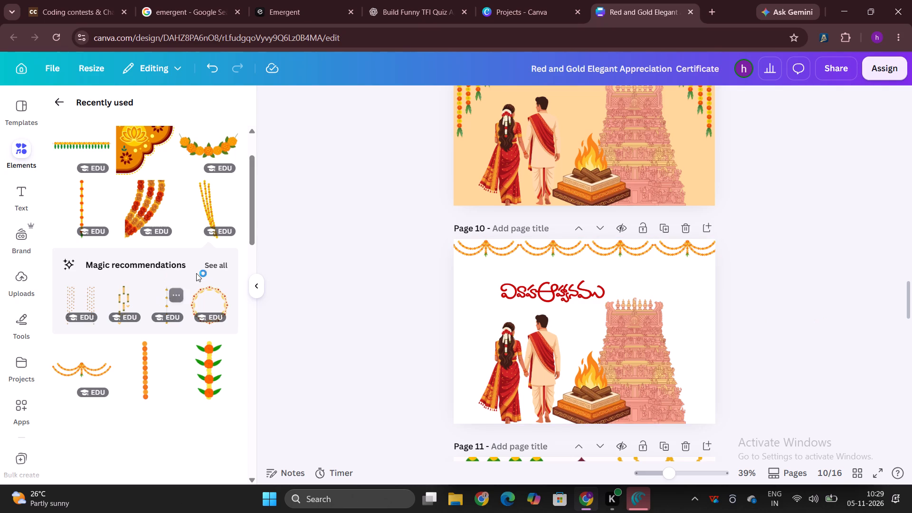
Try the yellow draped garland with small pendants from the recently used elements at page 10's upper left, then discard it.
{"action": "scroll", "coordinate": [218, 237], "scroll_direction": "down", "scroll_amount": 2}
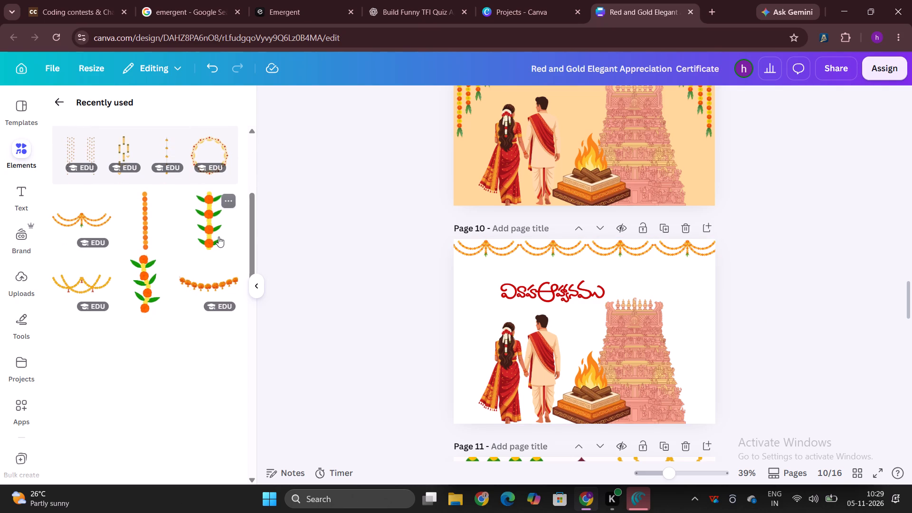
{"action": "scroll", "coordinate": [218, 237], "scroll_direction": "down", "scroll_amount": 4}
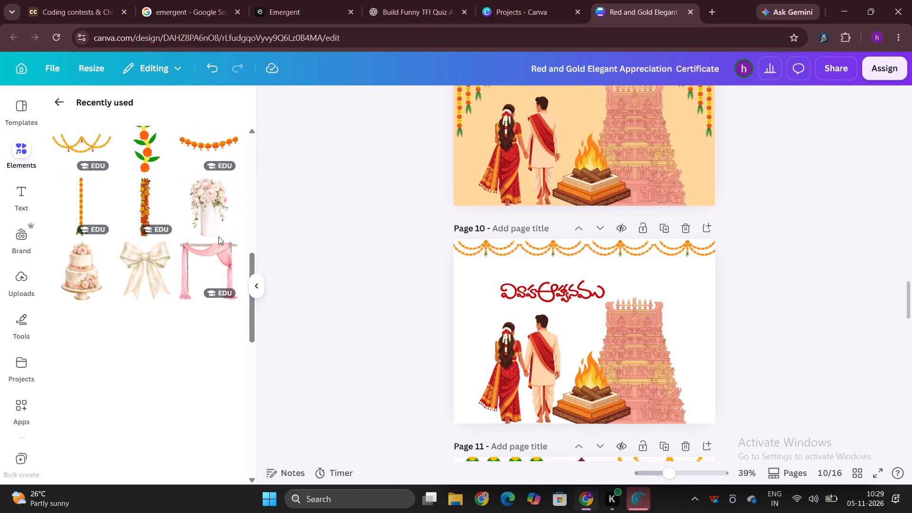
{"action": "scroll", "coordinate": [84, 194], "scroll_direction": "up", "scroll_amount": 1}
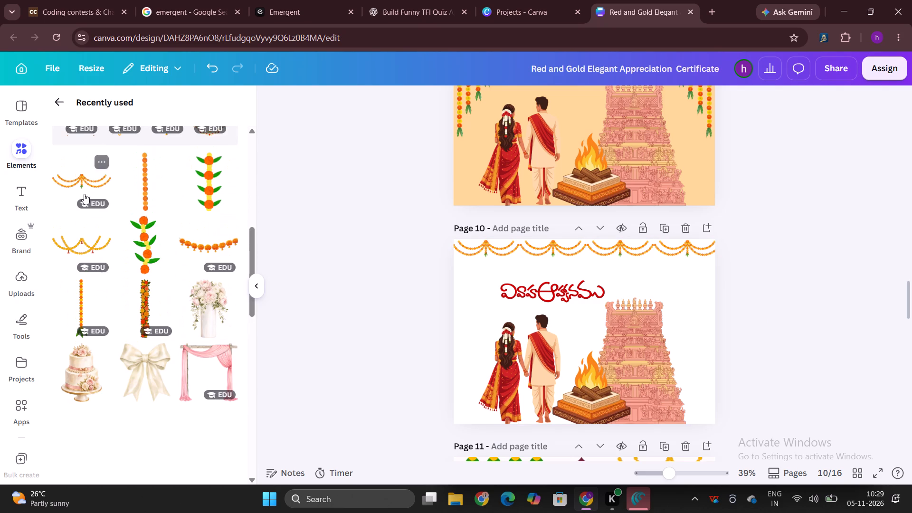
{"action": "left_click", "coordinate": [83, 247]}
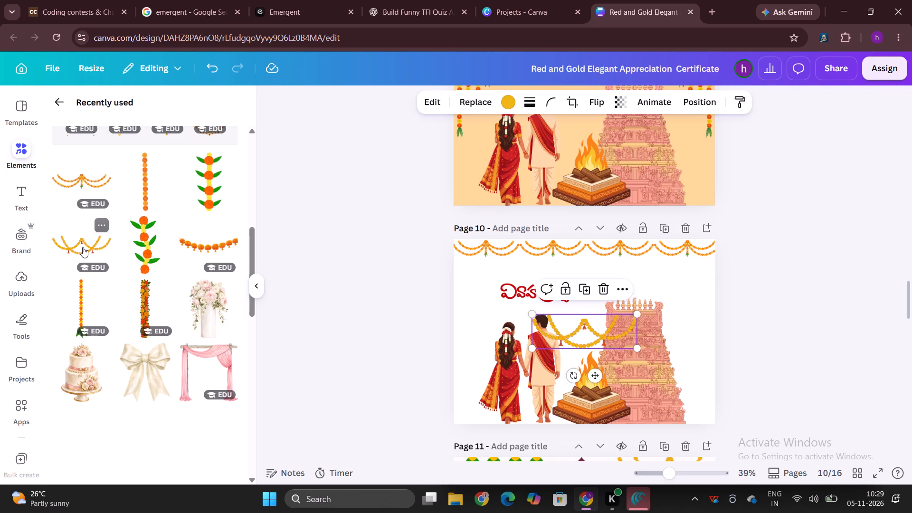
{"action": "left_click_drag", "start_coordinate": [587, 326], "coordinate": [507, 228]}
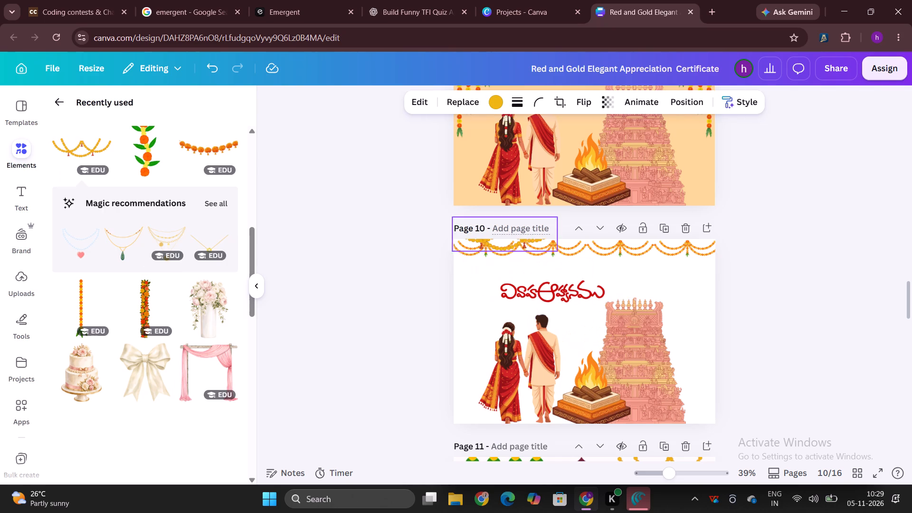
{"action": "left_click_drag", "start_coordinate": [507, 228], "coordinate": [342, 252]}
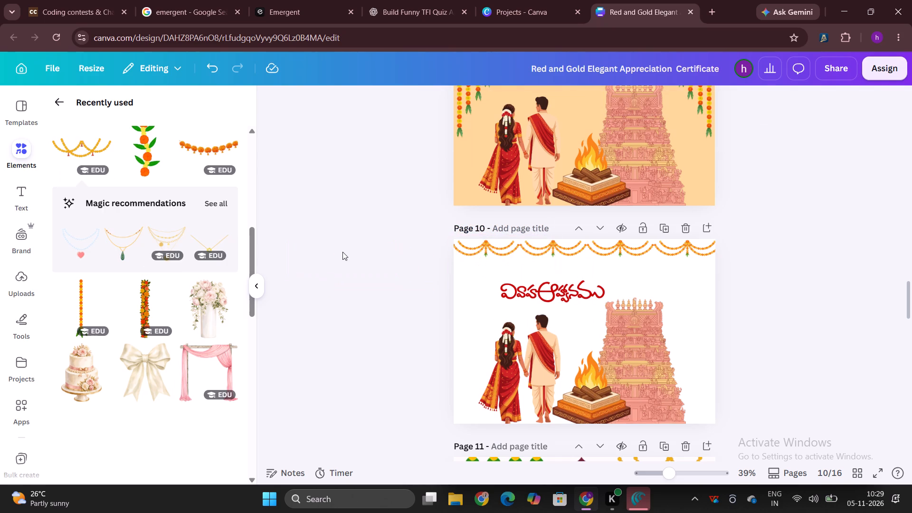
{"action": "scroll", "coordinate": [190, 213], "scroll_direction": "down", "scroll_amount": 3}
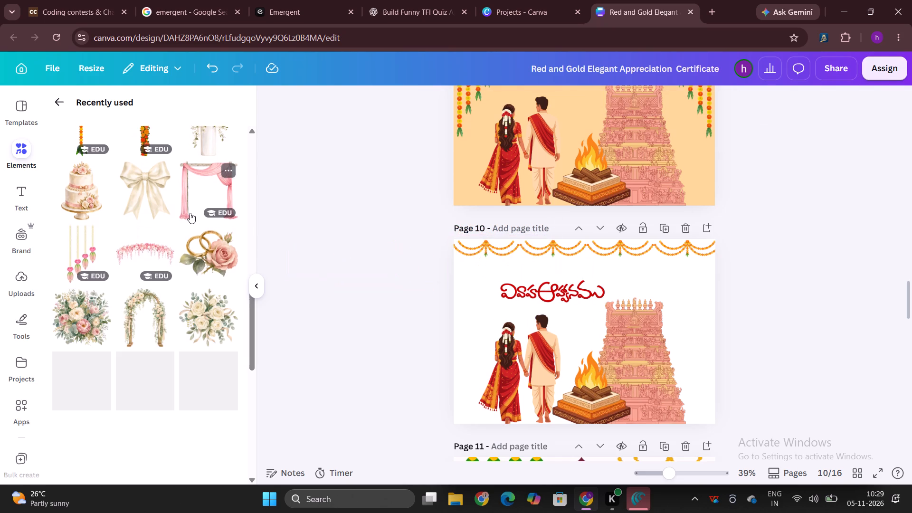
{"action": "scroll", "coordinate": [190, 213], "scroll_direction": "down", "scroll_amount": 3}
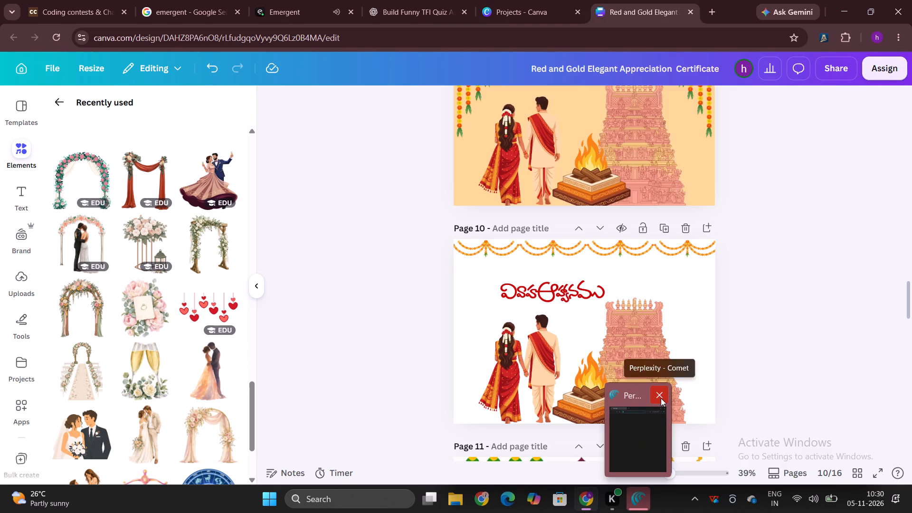
Close the Perplexity Comet window.
{"action": "left_click", "coordinate": [661, 398]}
Add the orange lotus corner ornament from the recently used elements and fit it into page 10's top left corner.
{"action": "scroll", "coordinate": [204, 219], "scroll_direction": "up", "scroll_amount": 8}
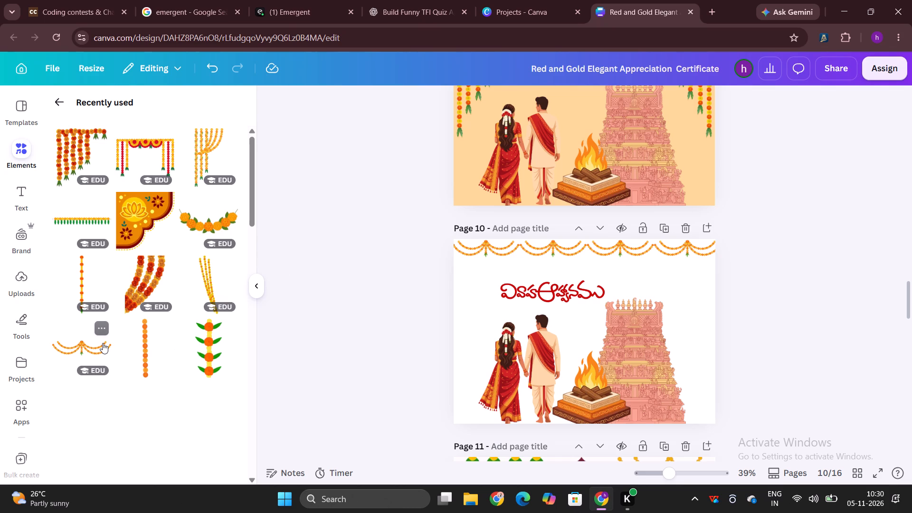
{"action": "left_click", "coordinate": [144, 204]}
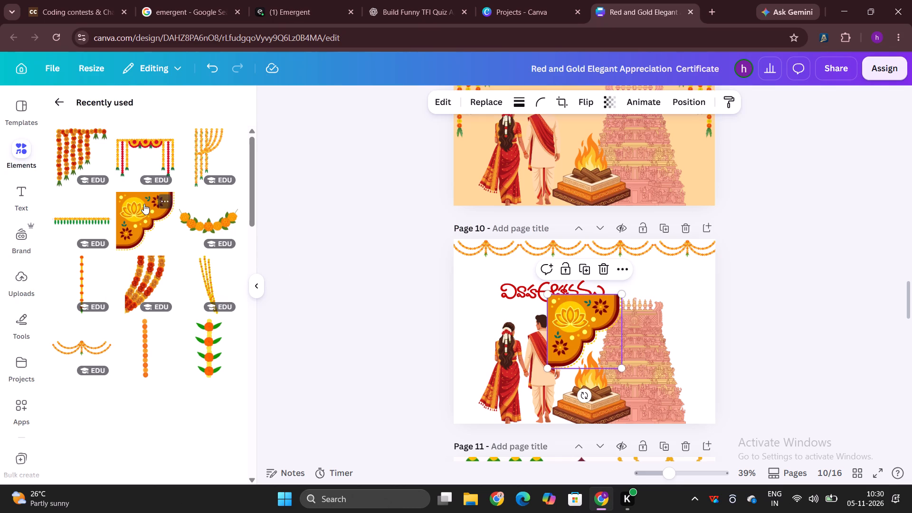
{"action": "left_click_drag", "start_coordinate": [578, 312], "coordinate": [476, 250]}
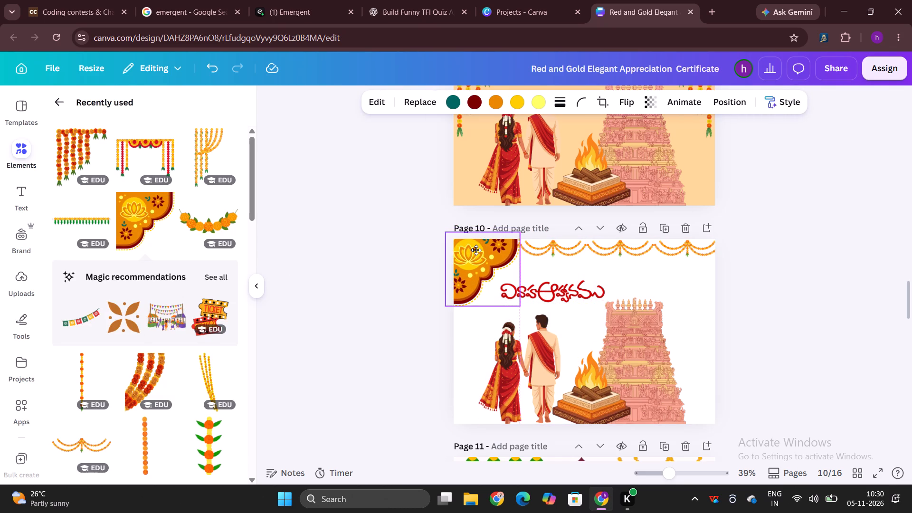
{"action": "left_click_drag", "start_coordinate": [476, 250], "coordinate": [483, 257]}
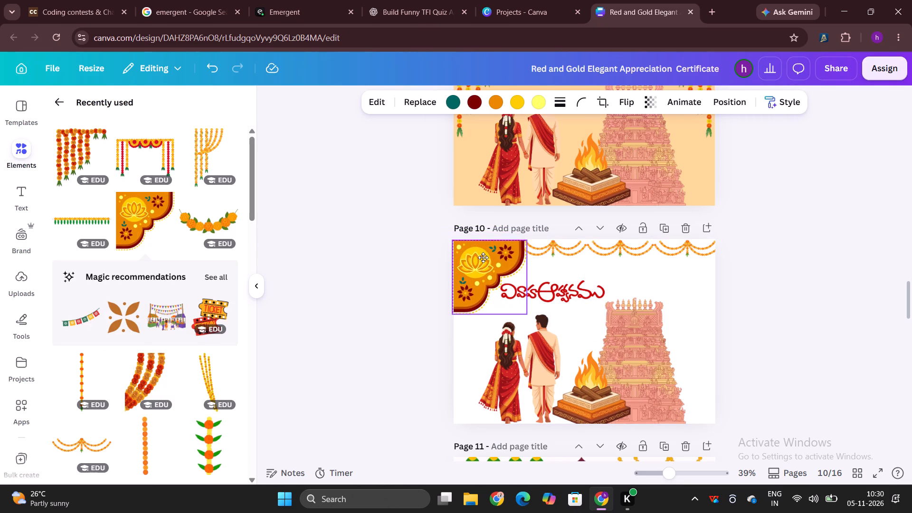
{"action": "left_click_drag", "start_coordinate": [483, 257], "coordinate": [479, 256]}
{"action": "left_click", "coordinate": [393, 232]}
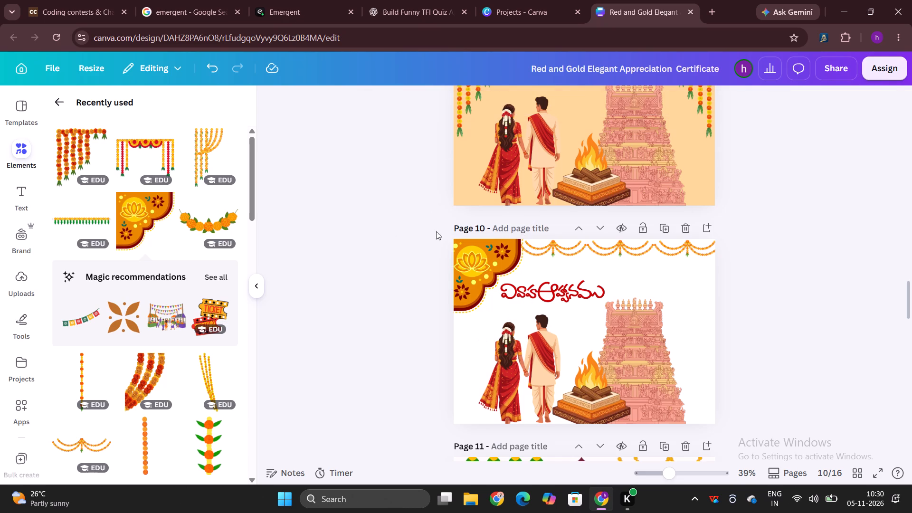
Duplicate the lotus corner ornament, flip the copy horizontally and align it in page 10's top right corner.
{"action": "left_click", "coordinate": [510, 259]}
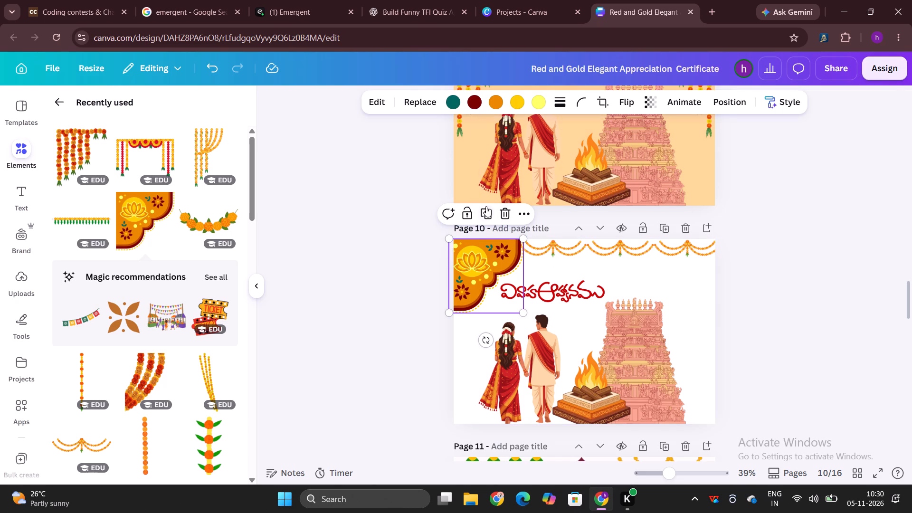
{"action": "left_click", "coordinate": [488, 207]}
{"action": "left_click_drag", "start_coordinate": [486, 261], "coordinate": [688, 241]}
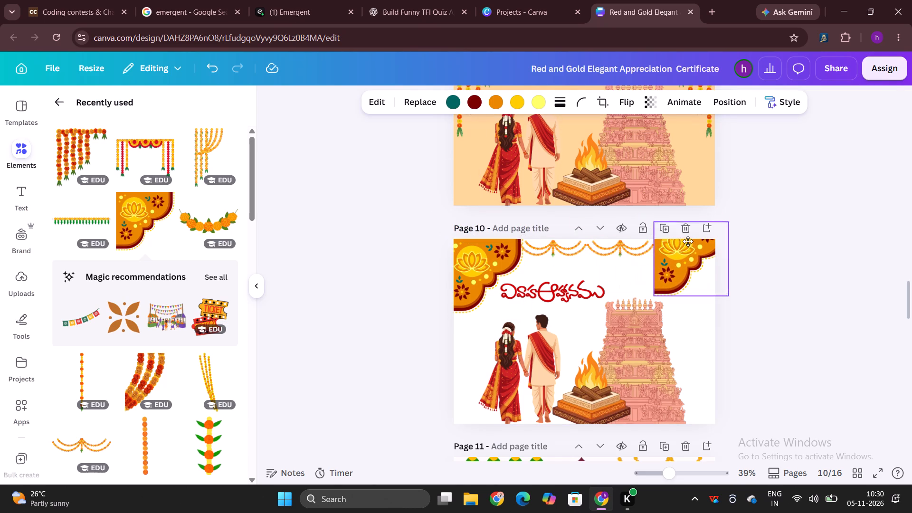
{"action": "left_click_drag", "start_coordinate": [688, 241], "coordinate": [684, 249]}
{"action": "left_click", "coordinate": [624, 103]}
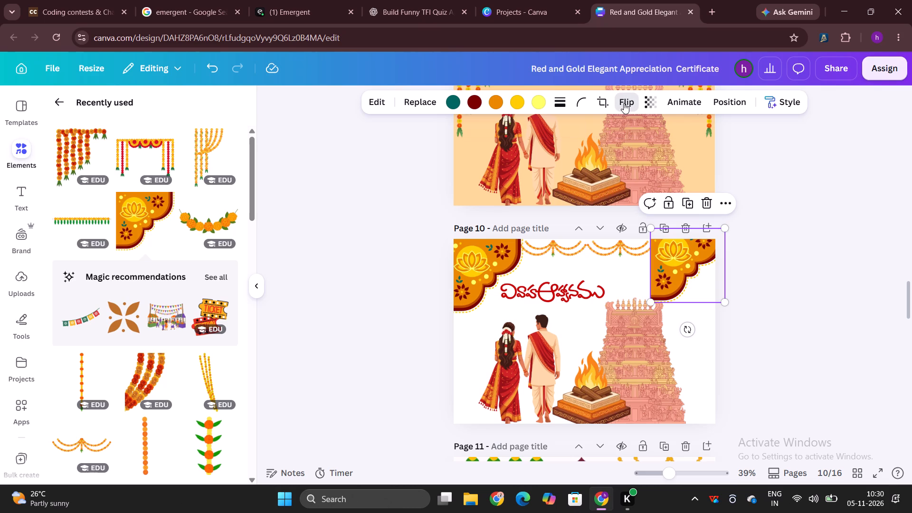
{"action": "left_click", "coordinate": [617, 132]}
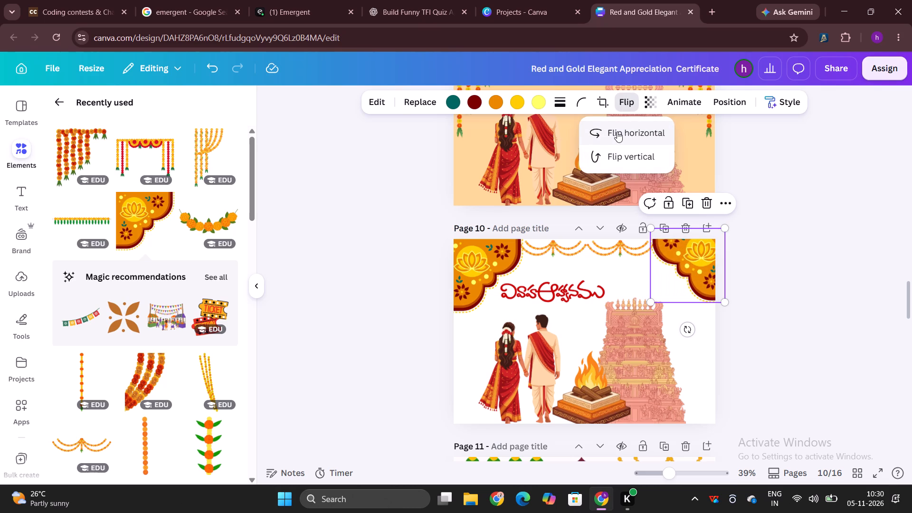
{"action": "left_click_drag", "start_coordinate": [702, 266], "coordinate": [695, 270]}
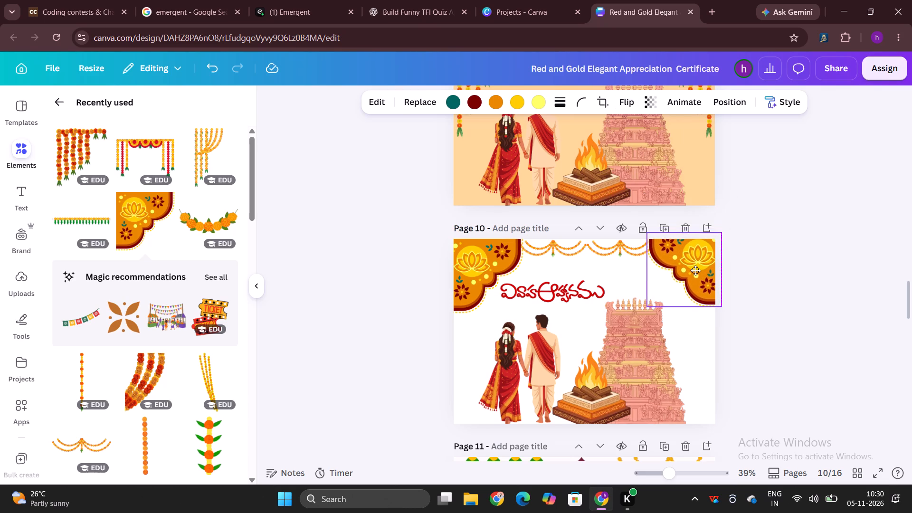
{"action": "left_click_drag", "start_coordinate": [695, 270], "coordinate": [691, 276]}
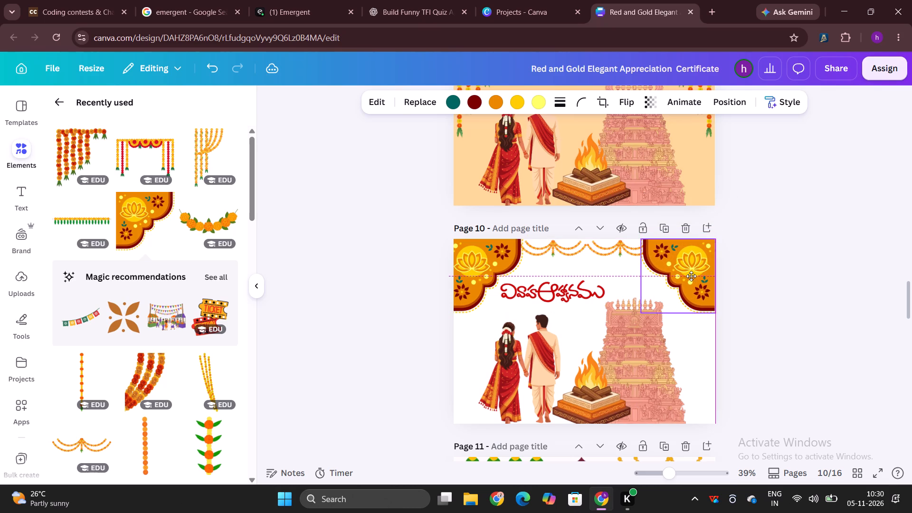
{"action": "left_click_drag", "start_coordinate": [691, 276], "coordinate": [693, 275]}
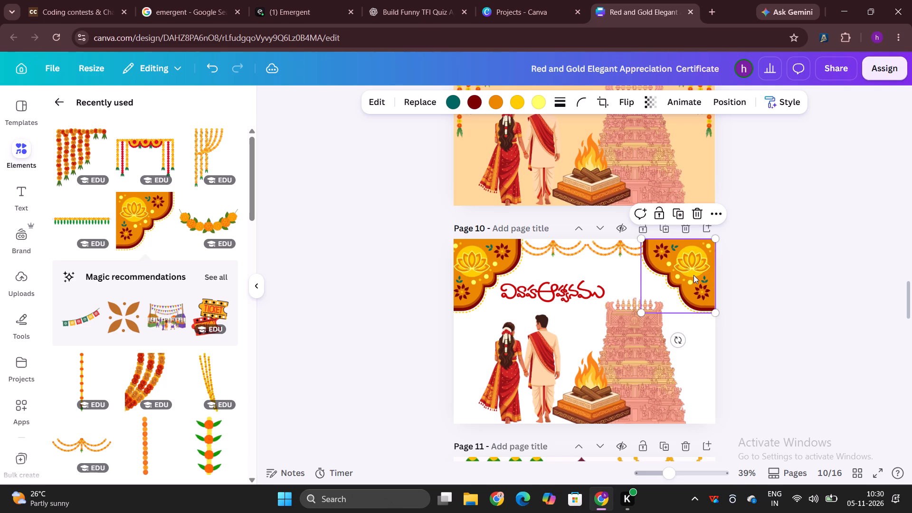
{"action": "left_click", "coordinate": [778, 276]}
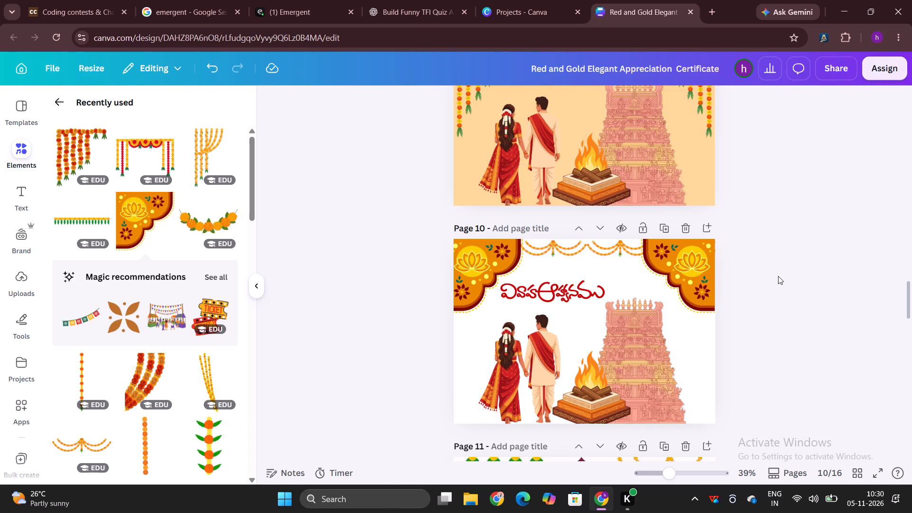
Look through the recently used elements for another decoration for page 10.
{"action": "scroll", "coordinate": [778, 276], "scroll_direction": "down", "scroll_amount": 1}
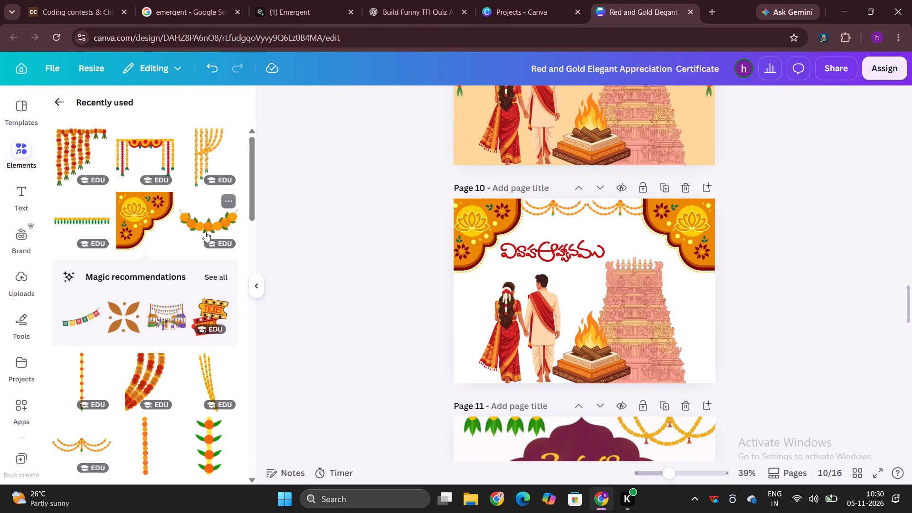
{"action": "scroll", "coordinate": [173, 313], "scroll_direction": "down", "scroll_amount": 3}
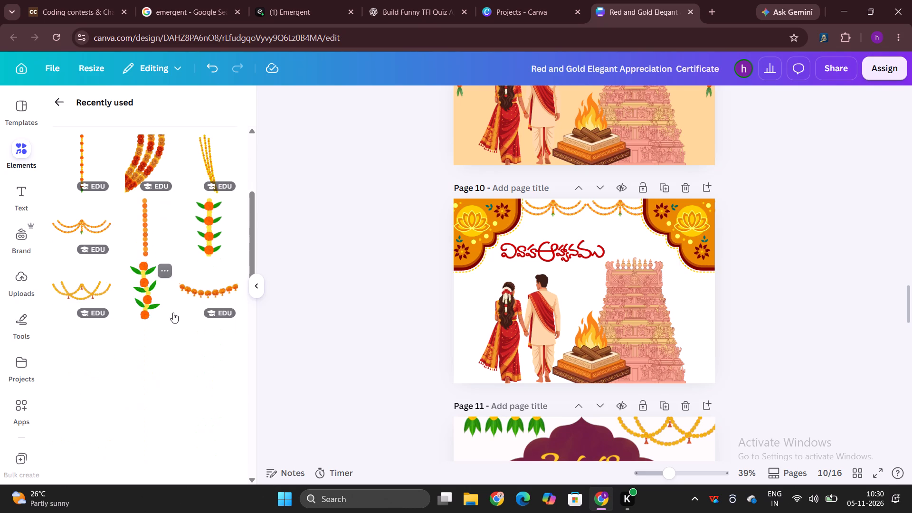
{"action": "scroll", "coordinate": [173, 313], "scroll_direction": "down", "scroll_amount": 2}
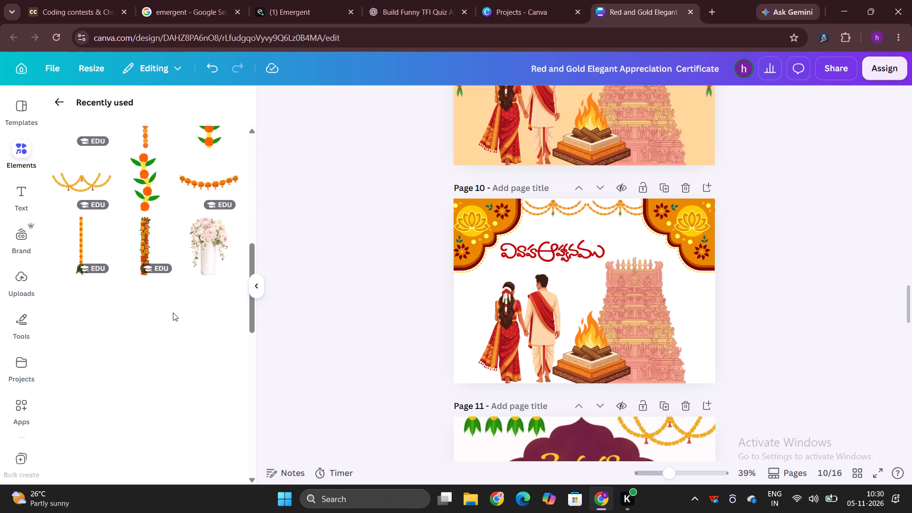
{"action": "scroll", "coordinate": [173, 313], "scroll_direction": "down", "scroll_amount": 6}
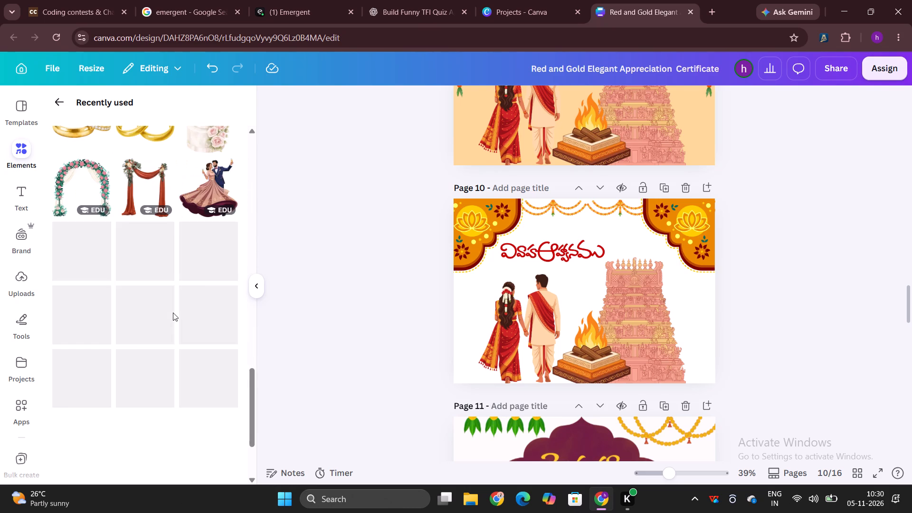
{"action": "scroll", "coordinate": [173, 313], "scroll_direction": "down", "scroll_amount": 2}
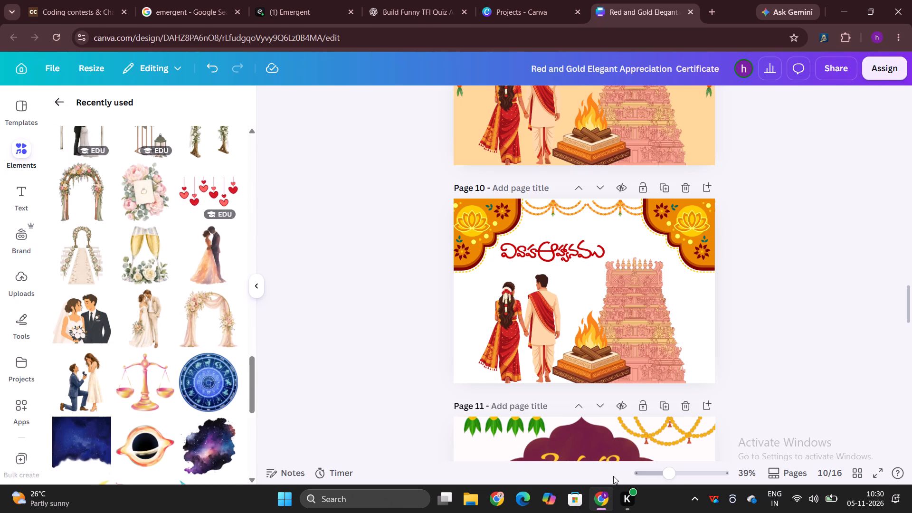
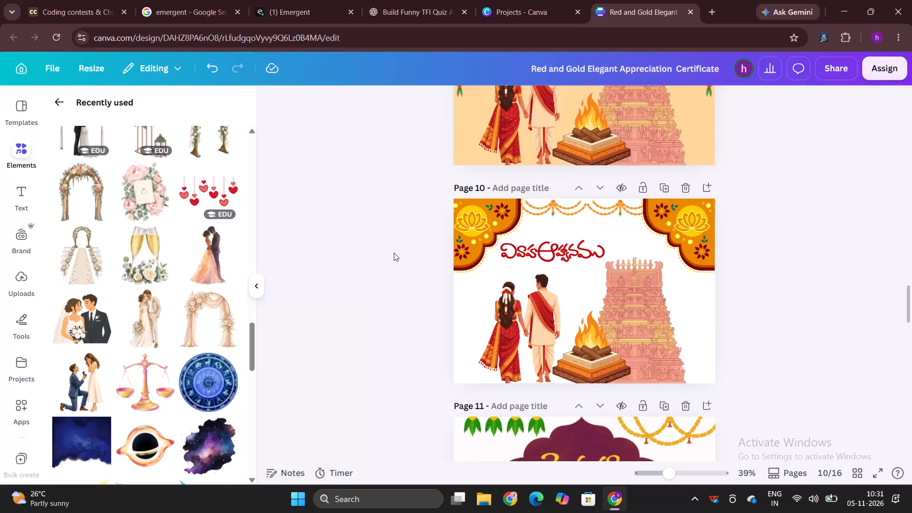
Delete the two marigold garlands hanging between the lotus corner ornaments on page 10.
{"action": "left_click", "coordinate": [623, 203]}
{"action": "key", "text": "BackSpace"}
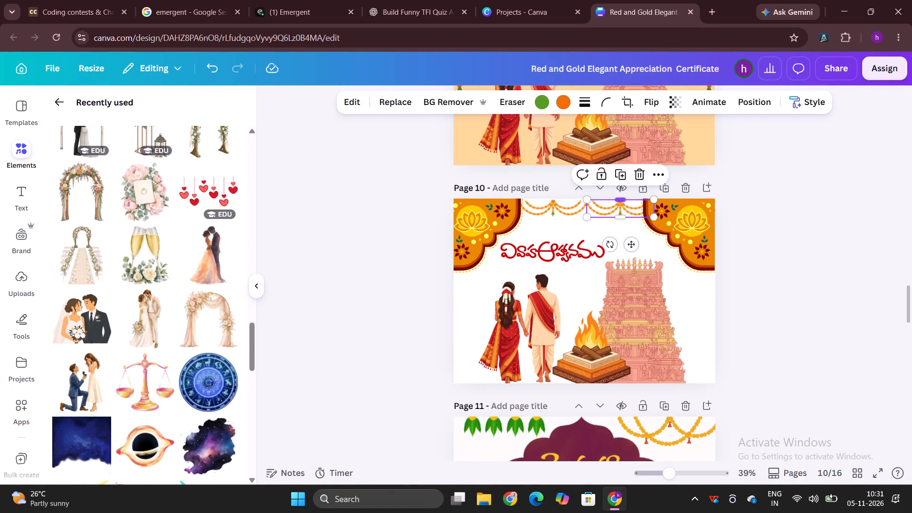
{"action": "left_click", "coordinate": [579, 212]}
{"action": "key", "text": "BackSpace"}
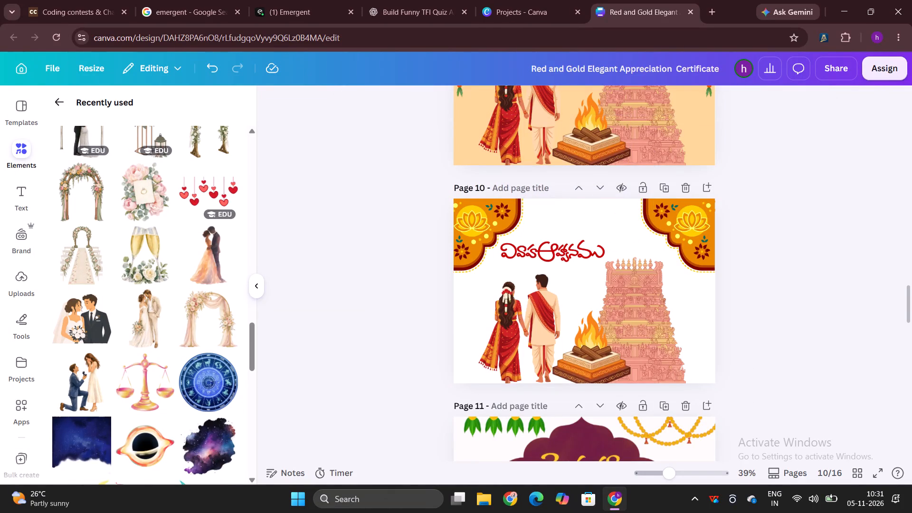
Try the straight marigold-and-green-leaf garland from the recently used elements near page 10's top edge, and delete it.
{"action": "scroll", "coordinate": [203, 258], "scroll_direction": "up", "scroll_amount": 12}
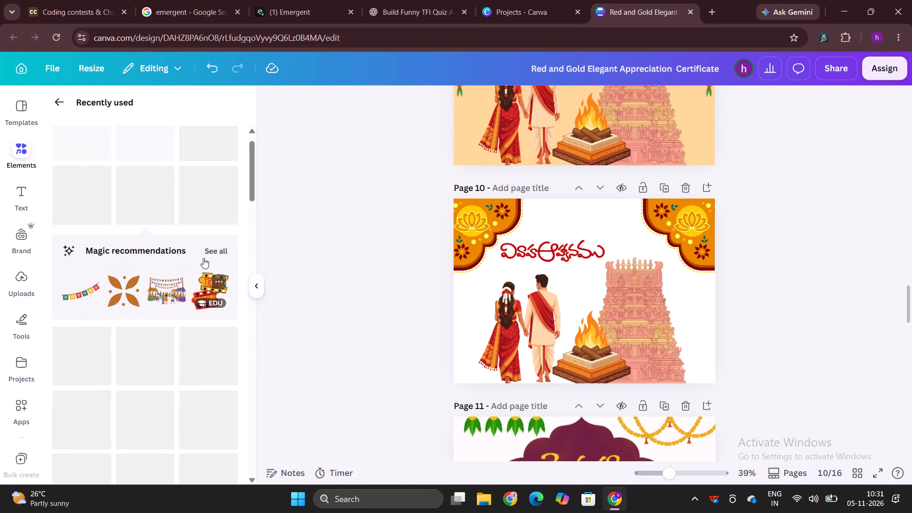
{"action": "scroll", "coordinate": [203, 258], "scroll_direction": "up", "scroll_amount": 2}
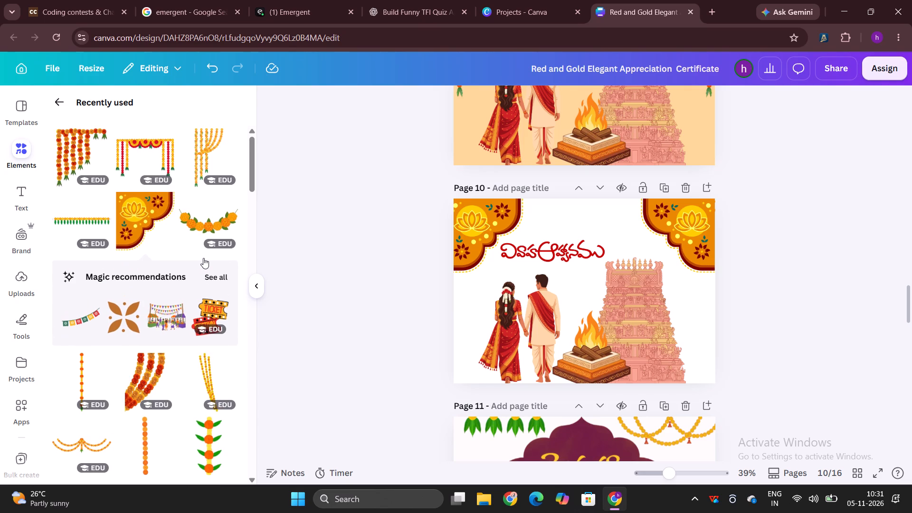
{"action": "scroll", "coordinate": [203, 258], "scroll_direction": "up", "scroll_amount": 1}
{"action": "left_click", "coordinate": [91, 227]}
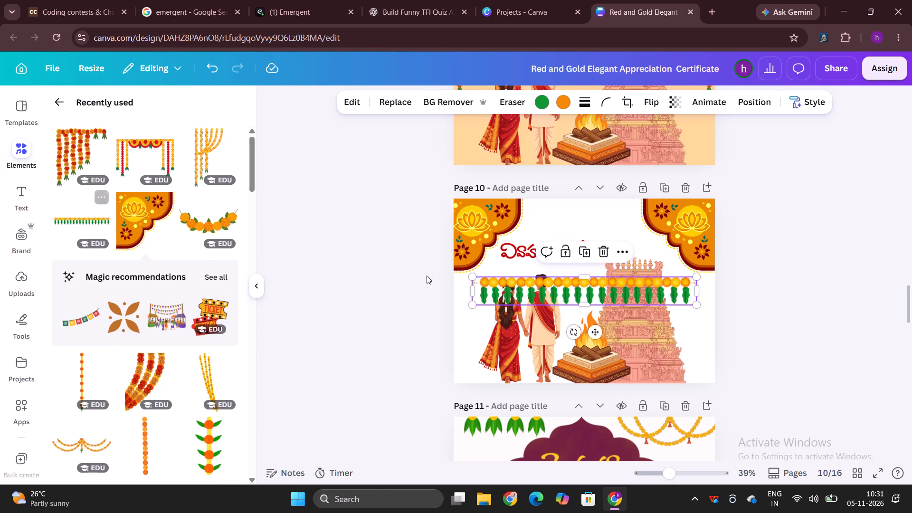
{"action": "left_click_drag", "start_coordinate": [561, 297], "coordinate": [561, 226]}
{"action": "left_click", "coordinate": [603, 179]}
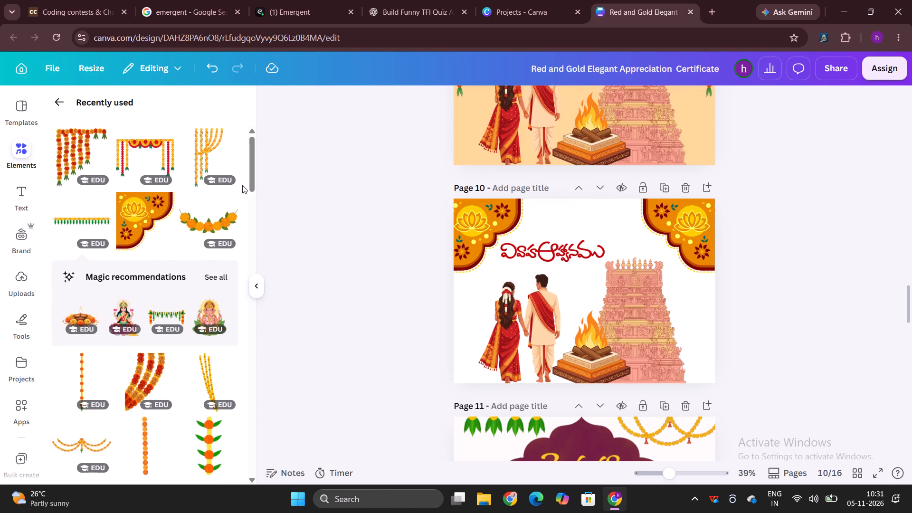
Add the yellow draped garland with small hanging pendants to page 10 and shrink it against the top edge beside the left lotus corner.
{"action": "scroll", "coordinate": [206, 211], "scroll_direction": "up", "scroll_amount": 4}
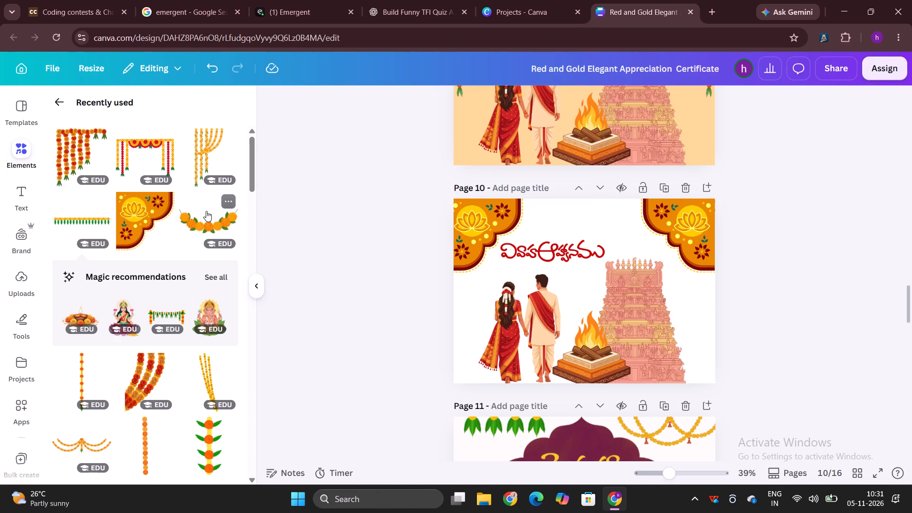
{"action": "scroll", "coordinate": [206, 211], "scroll_direction": "up", "scroll_amount": 1}
{"action": "scroll", "coordinate": [80, 219], "scroll_direction": "down", "scroll_amount": 1}
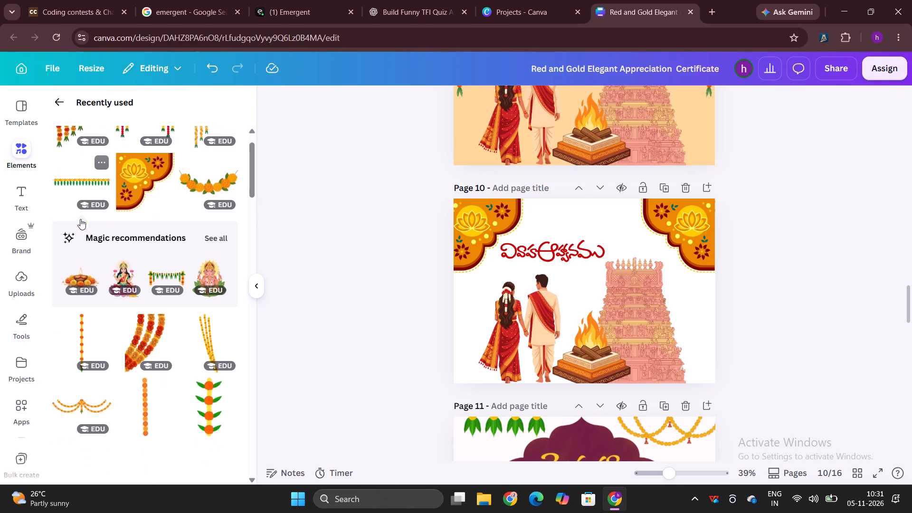
{"action": "scroll", "coordinate": [80, 219], "scroll_direction": "down", "scroll_amount": 2}
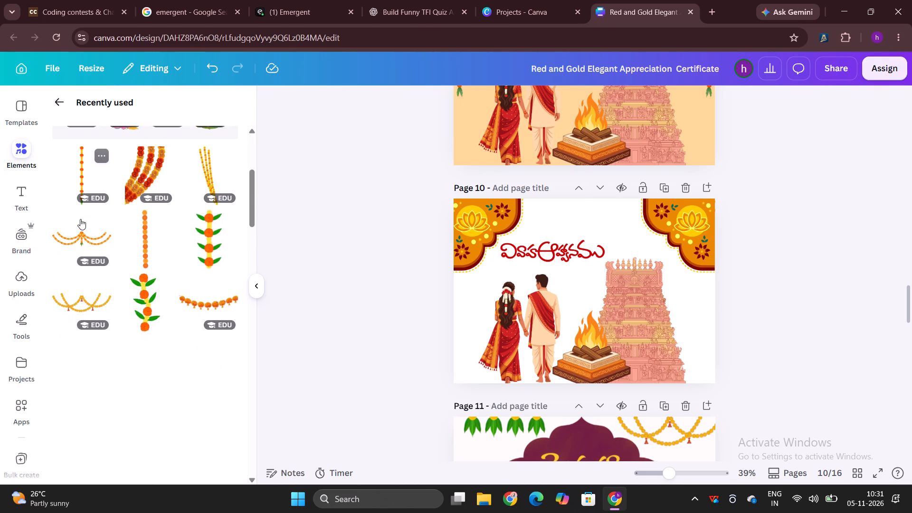
{"action": "scroll", "coordinate": [80, 219], "scroll_direction": "down", "scroll_amount": 1}
{"action": "left_click", "coordinate": [82, 310]}
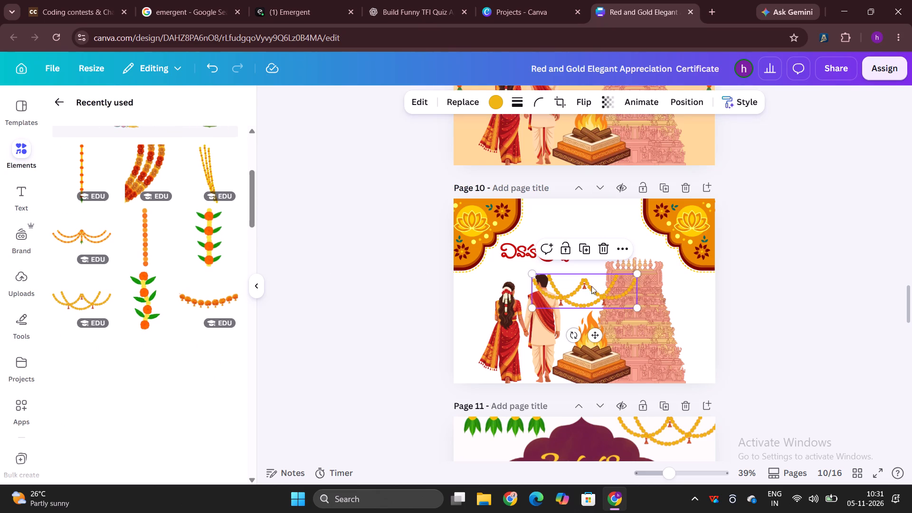
{"action": "left_click_drag", "start_coordinate": [609, 292], "coordinate": [598, 223]}
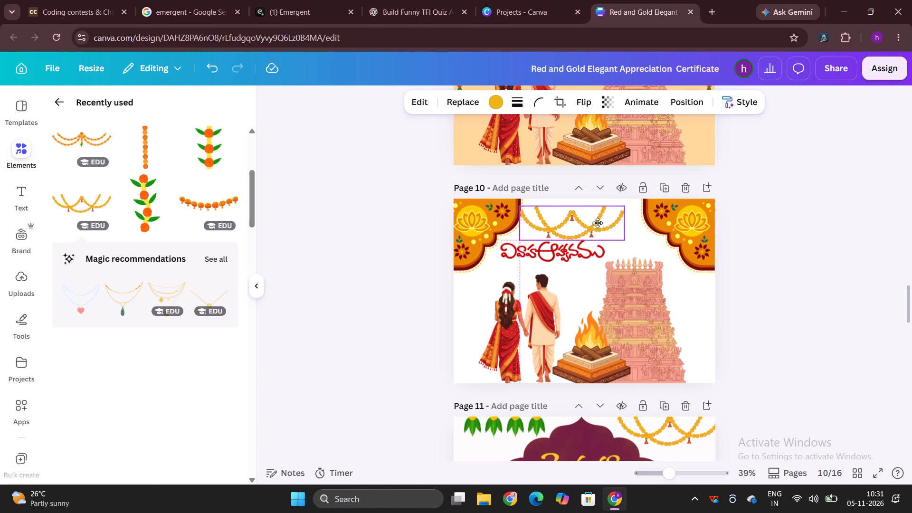
{"action": "left_click_drag", "start_coordinate": [598, 223], "coordinate": [595, 215]}
{"action": "left_click_drag", "start_coordinate": [624, 230], "coordinate": [579, 214]}
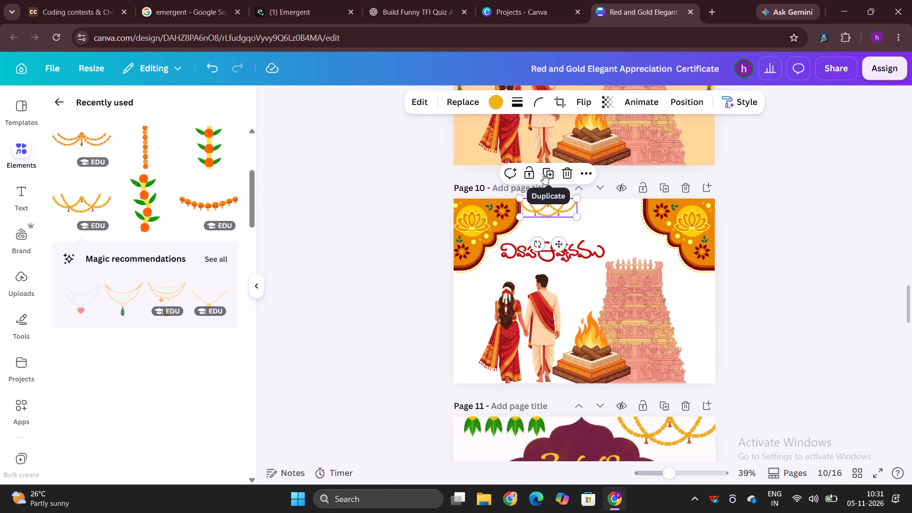
Duplicate the yellow draped garland and space the two copies along page 10's top edge between the lotus corners.
{"action": "left_click", "coordinate": [543, 174]}
{"action": "left_click_drag", "start_coordinate": [556, 213], "coordinate": [612, 212]}
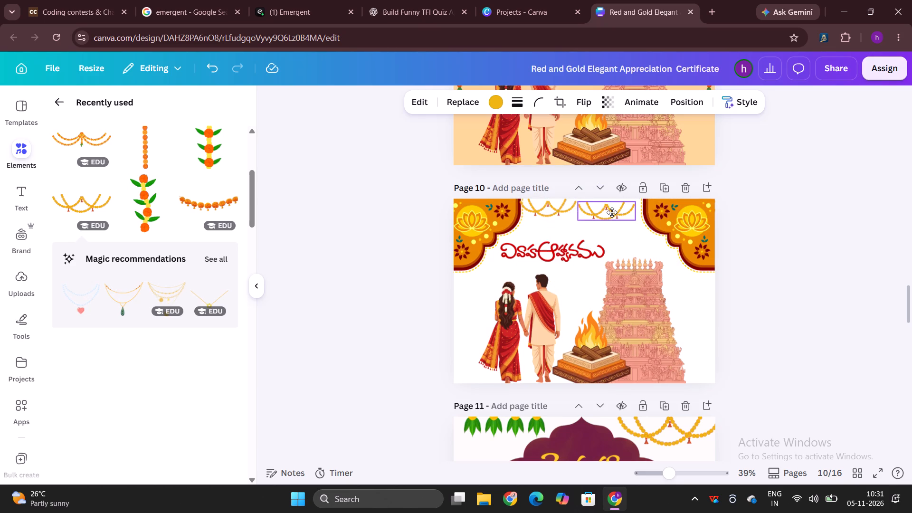
{"action": "left_click_drag", "start_coordinate": [612, 212], "coordinate": [617, 210]}
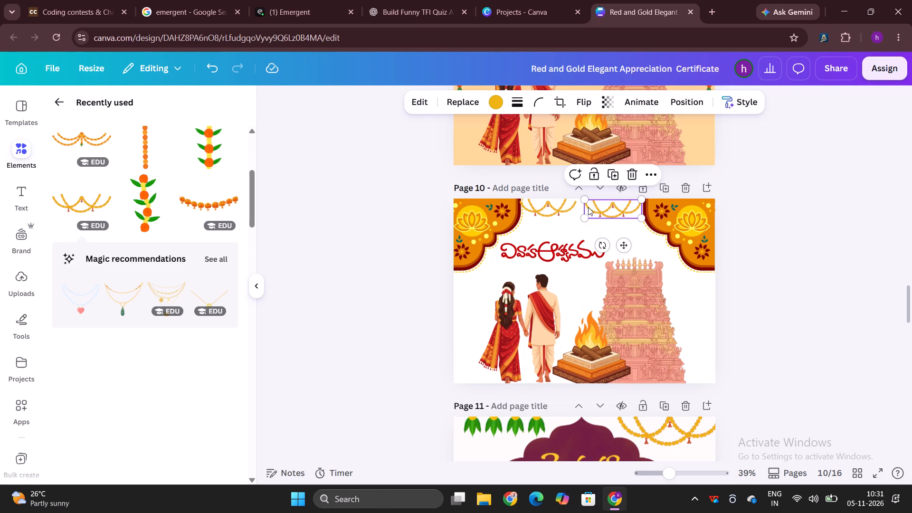
{"action": "left_click", "coordinate": [556, 209]}
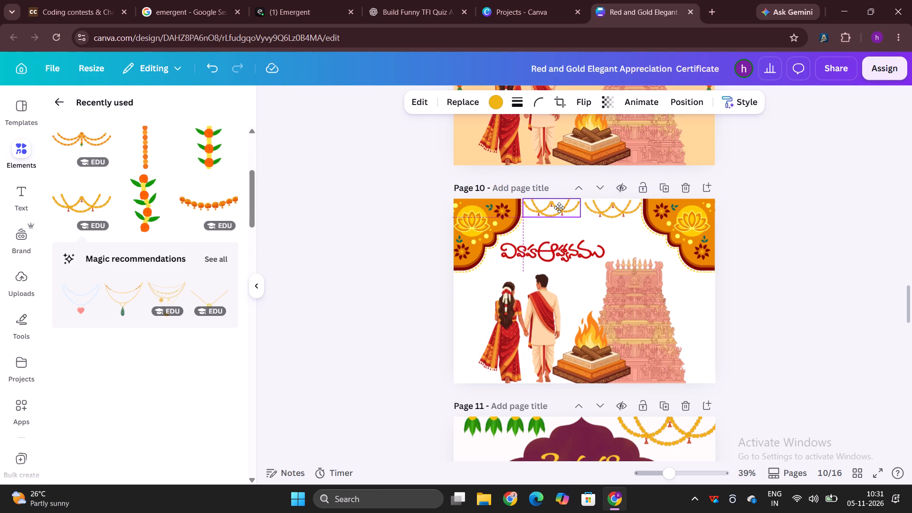
{"action": "left_click", "coordinate": [789, 218]}
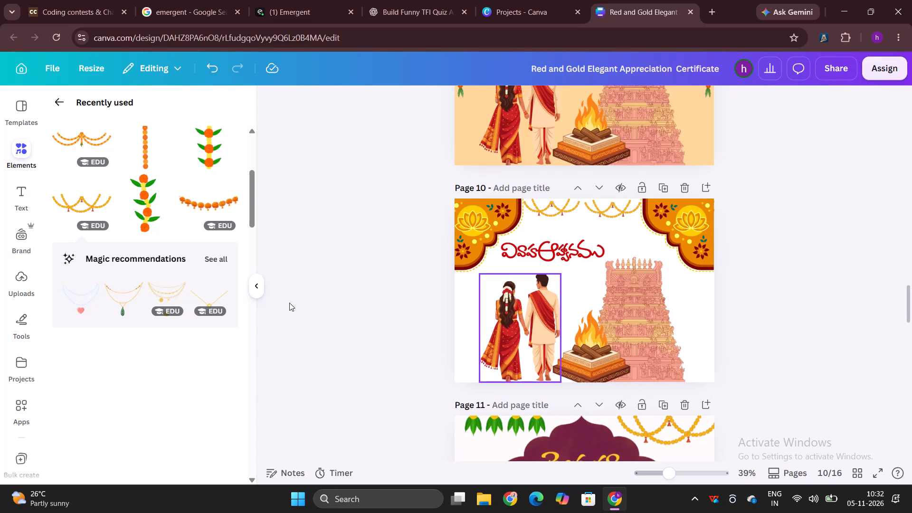
Look through the garland's magic recommendations and the recently used elements for another decoration for page 10.
{"action": "left_click", "coordinate": [221, 252]}
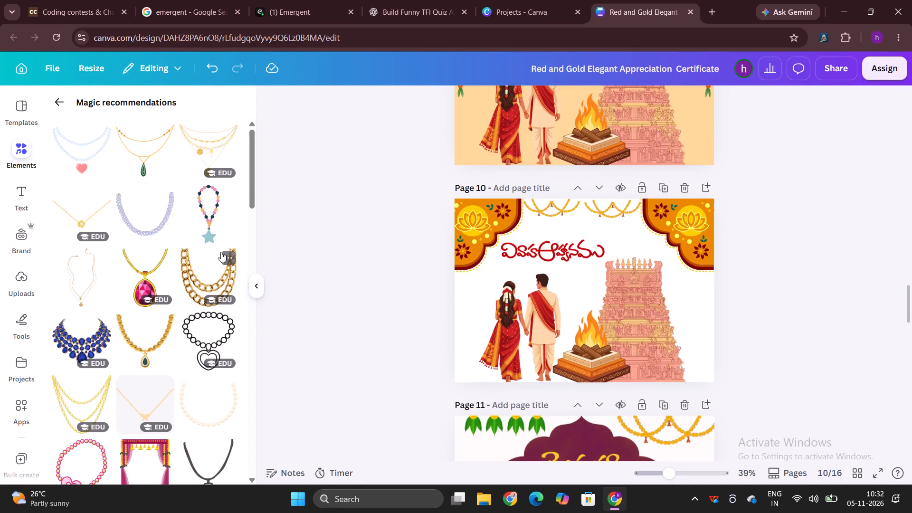
{"action": "scroll", "coordinate": [221, 252], "scroll_direction": "down", "scroll_amount": 3}
{"action": "left_click", "coordinate": [57, 99]}
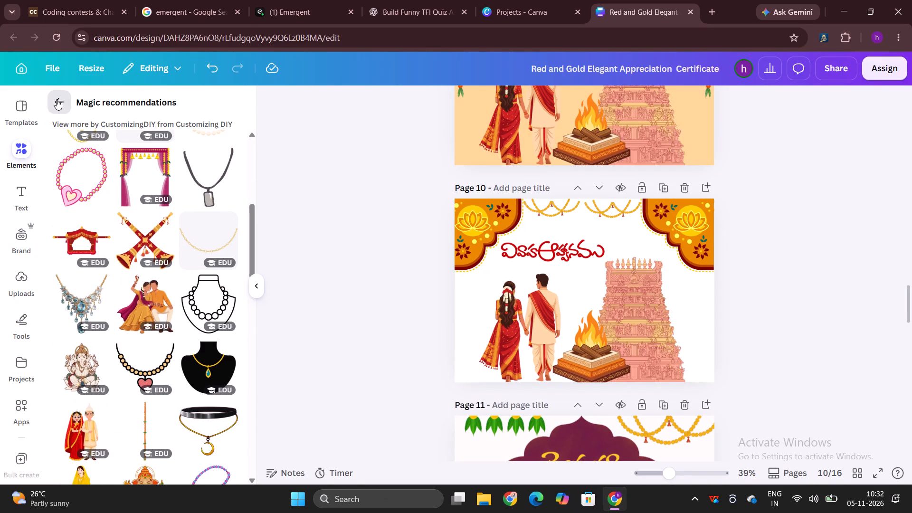
{"action": "scroll", "coordinate": [132, 305], "scroll_direction": "up", "scroll_amount": 4}
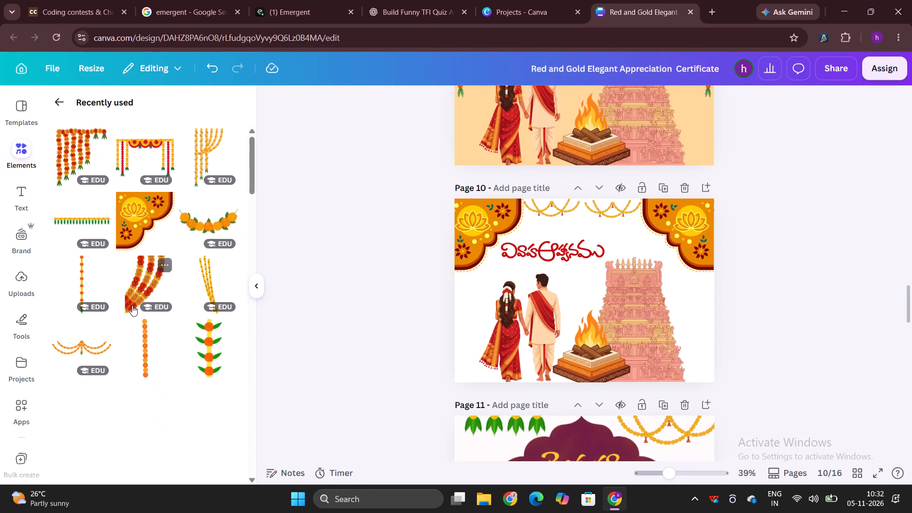
{"action": "scroll", "coordinate": [132, 305], "scroll_direction": "up", "scroll_amount": 1}
{"action": "scroll", "coordinate": [132, 305], "scroll_direction": "down", "scroll_amount": 2}
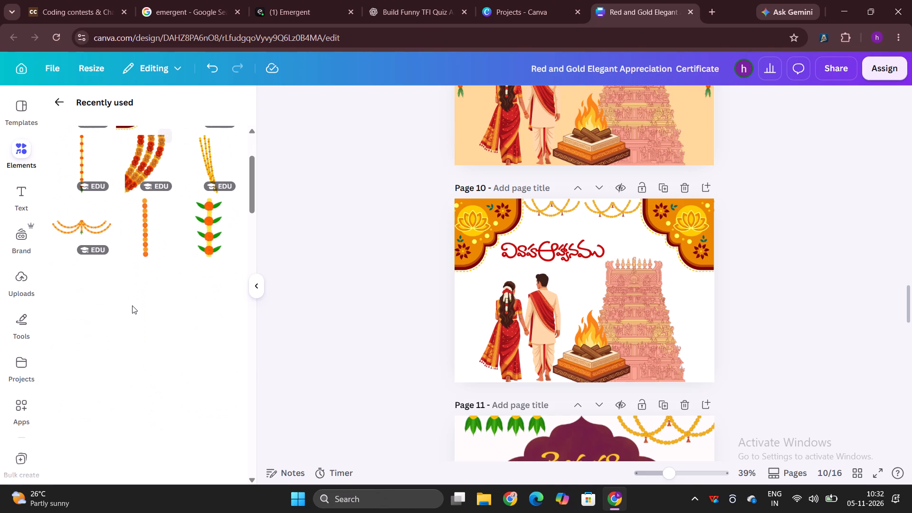
{"action": "scroll", "coordinate": [132, 305], "scroll_direction": "down", "scroll_amount": 1}
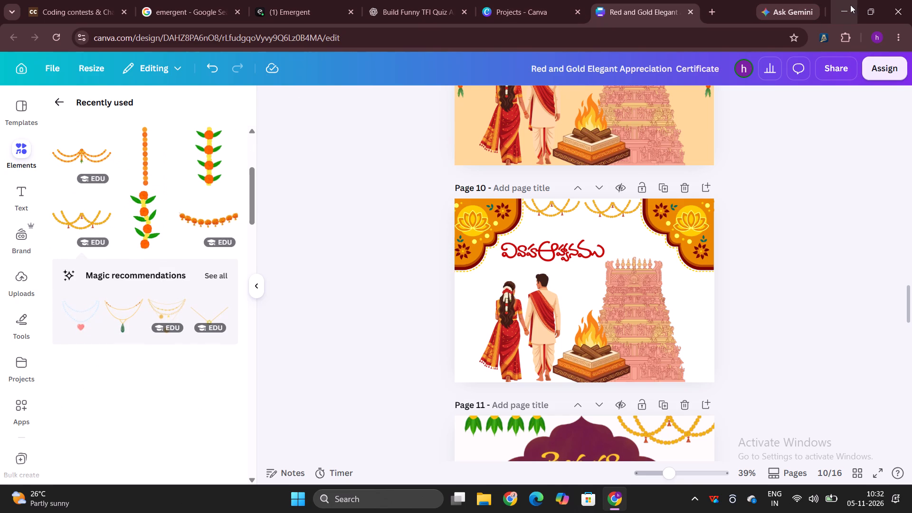
Minimise the browser and launch the Kuro app from the desktop.
{"action": "left_click", "coordinate": [847, 6]}
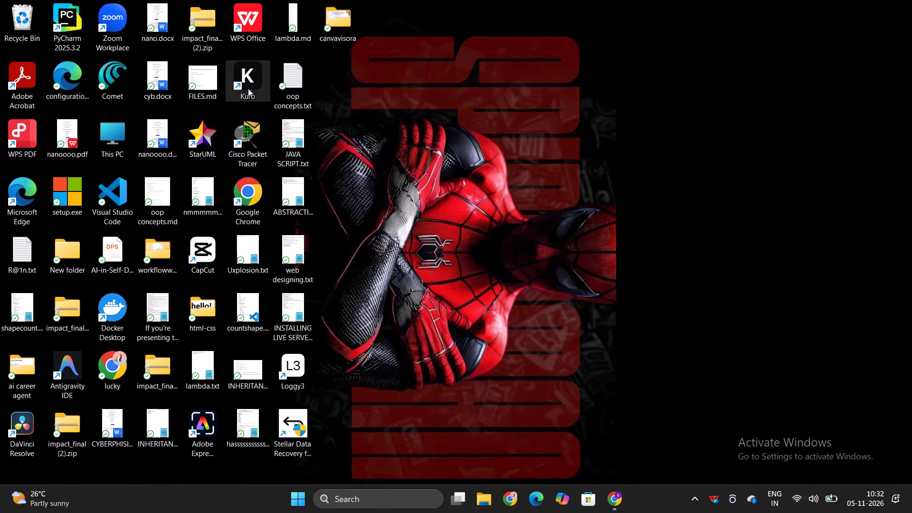
{"action": "double_click", "coordinate": [248, 88]}
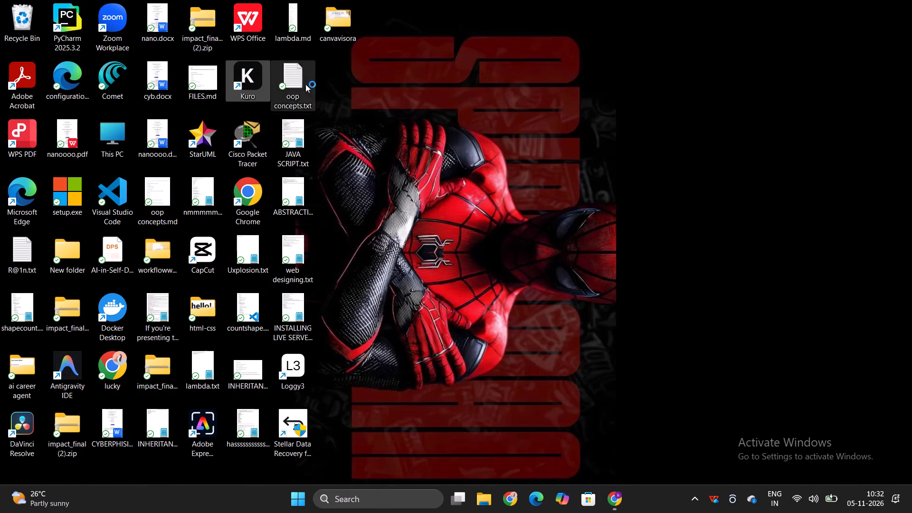
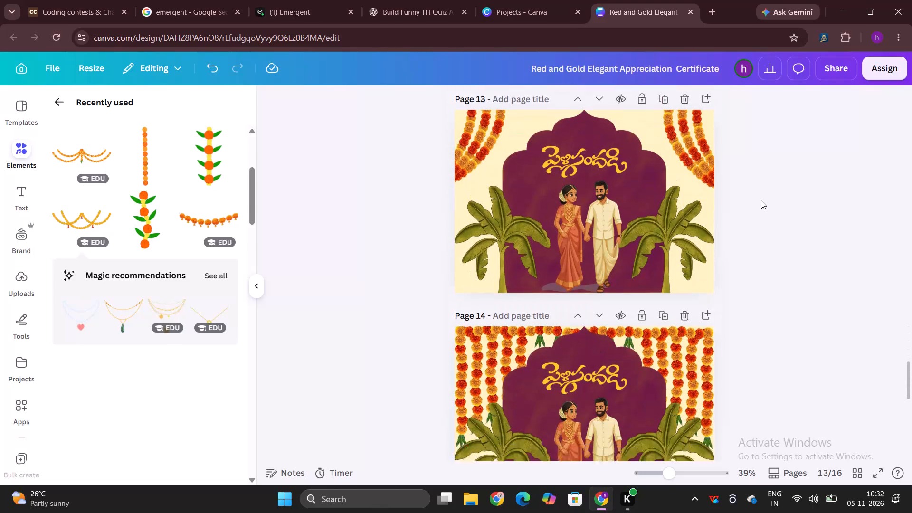
Add a new blank page after page 16 at the end of the design.
{"action": "scroll", "coordinate": [761, 200], "scroll_direction": "down", "scroll_amount": 6}
{"action": "left_click", "coordinate": [587, 440]}
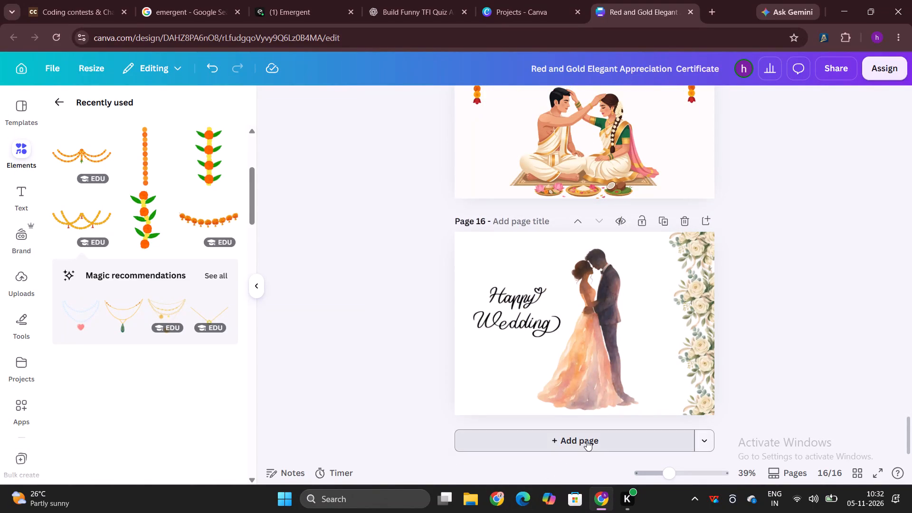
Search the certificate templates for "cradle ceremony", look over the designs, and clear the search.
{"action": "left_click", "coordinate": [61, 102]}
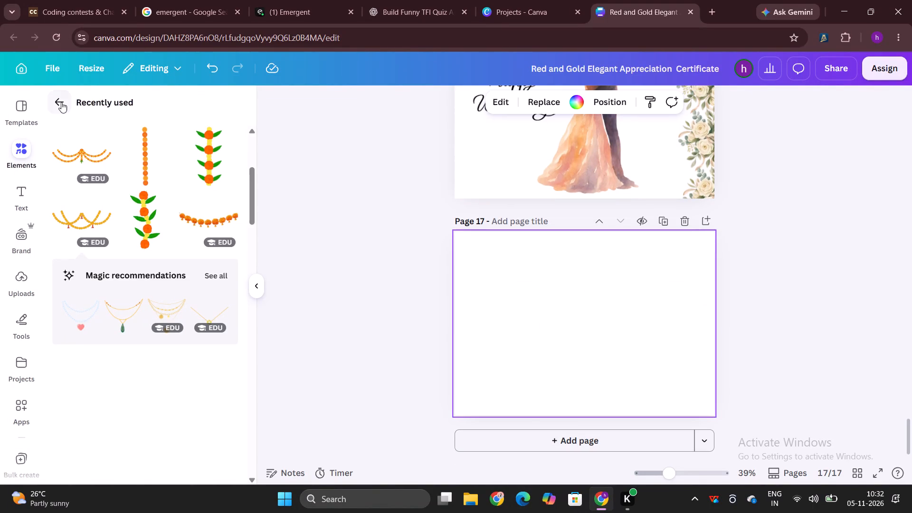
{"action": "left_click", "coordinate": [100, 121]}
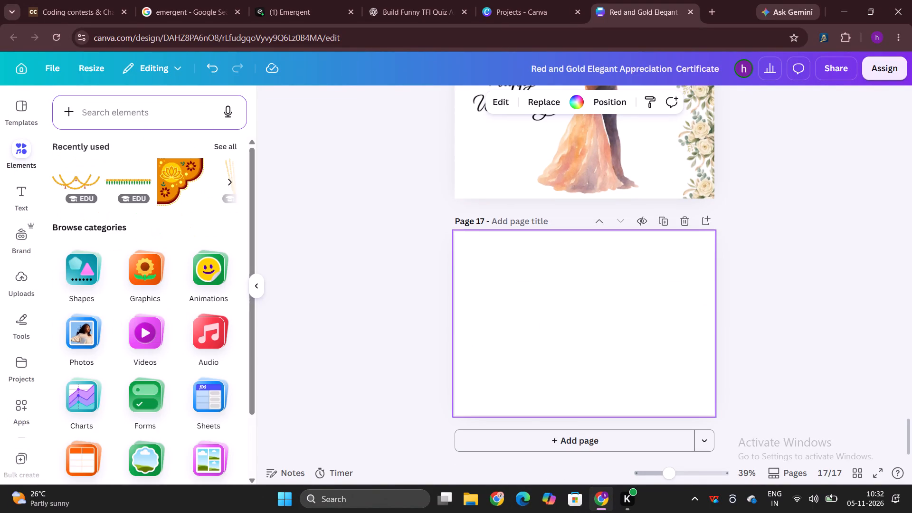
{"action": "left_click", "coordinate": [100, 121]}
{"action": "left_click", "coordinate": [19, 116]}
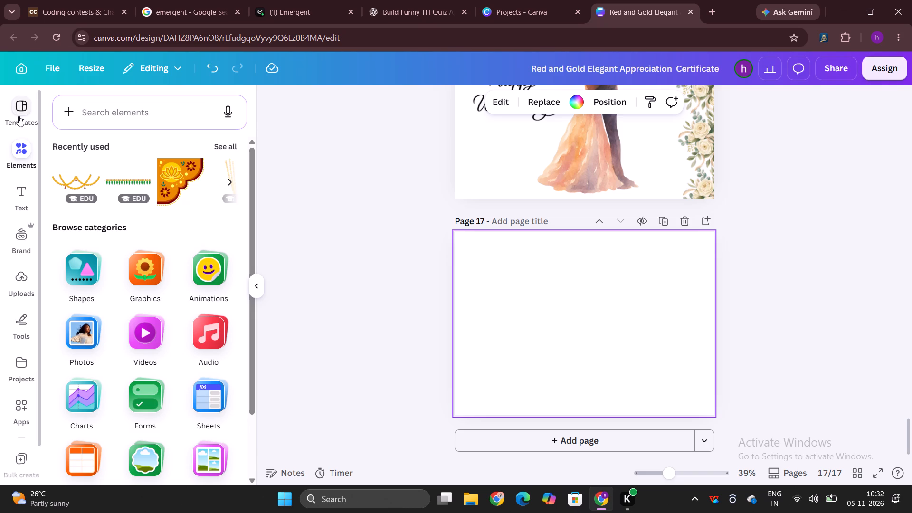
{"action": "left_click", "coordinate": [102, 107]}
{"action": "type", "text": "cradle ceremony"}
{"action": "key", "text": "Return"}
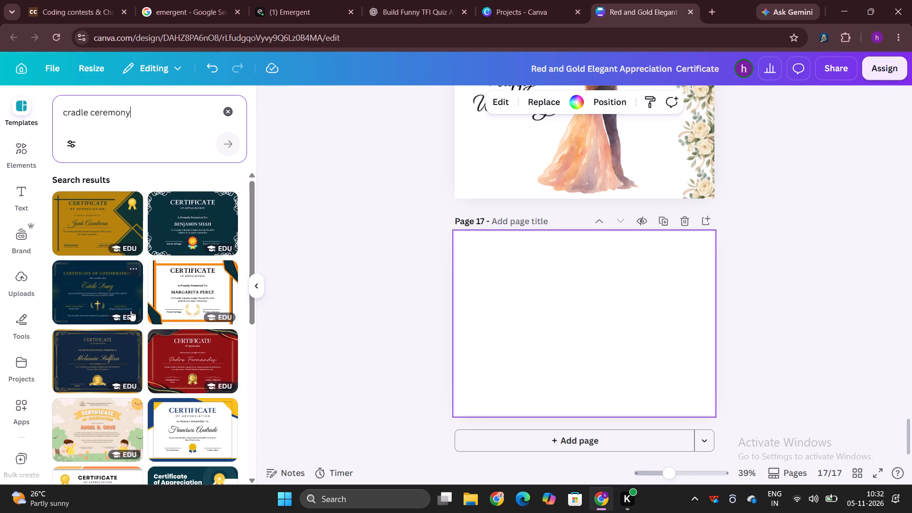
{"action": "scroll", "coordinate": [204, 225], "scroll_direction": "down", "scroll_amount": 3}
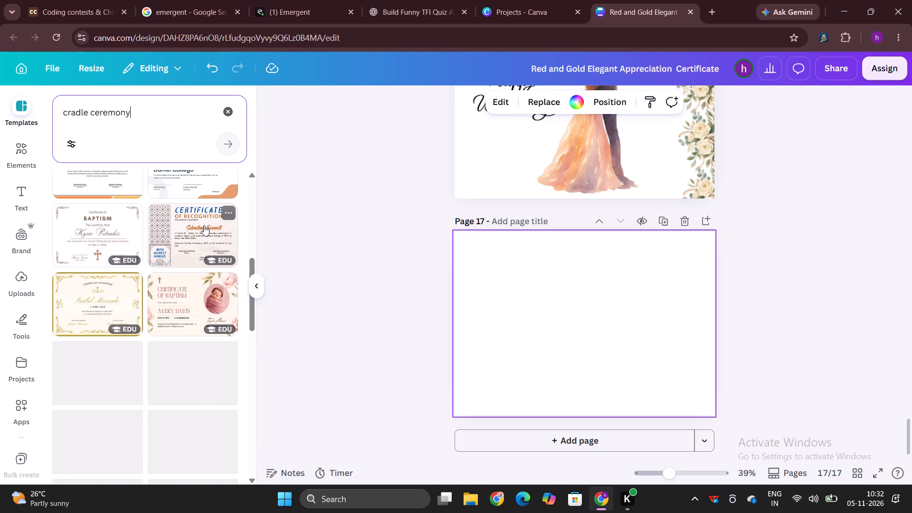
{"action": "left_click", "coordinate": [229, 107]}
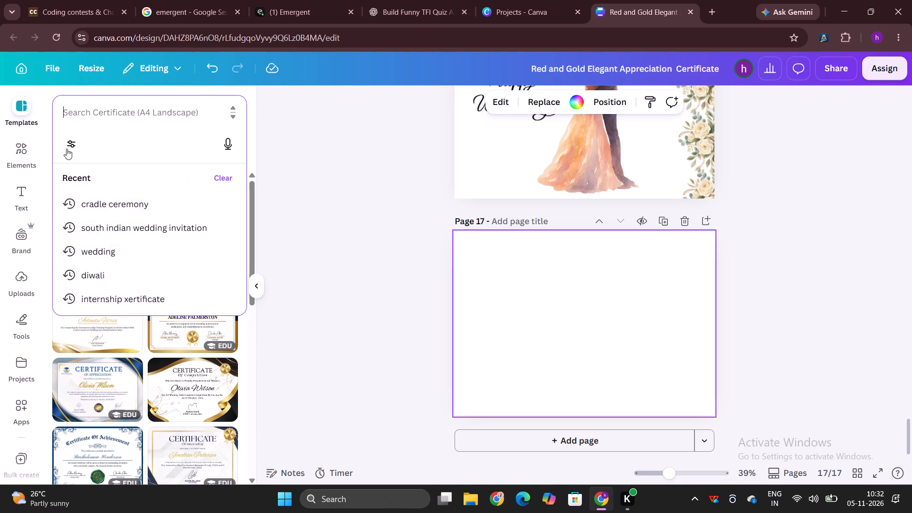
Search the design elements for "cradle ceremony" and show the full set of graphics.
{"action": "left_click", "coordinate": [27, 150]}
{"action": "left_click", "coordinate": [128, 121]}
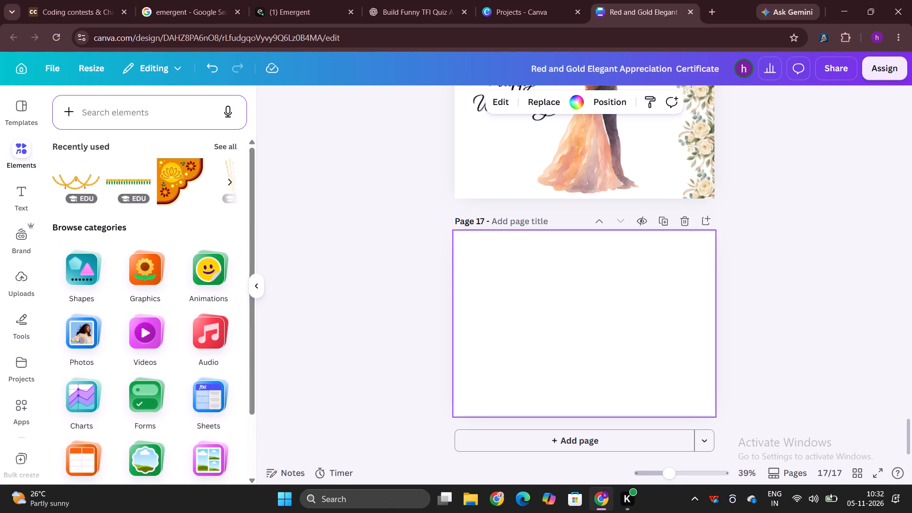
{"action": "left_click", "coordinate": [128, 121]}
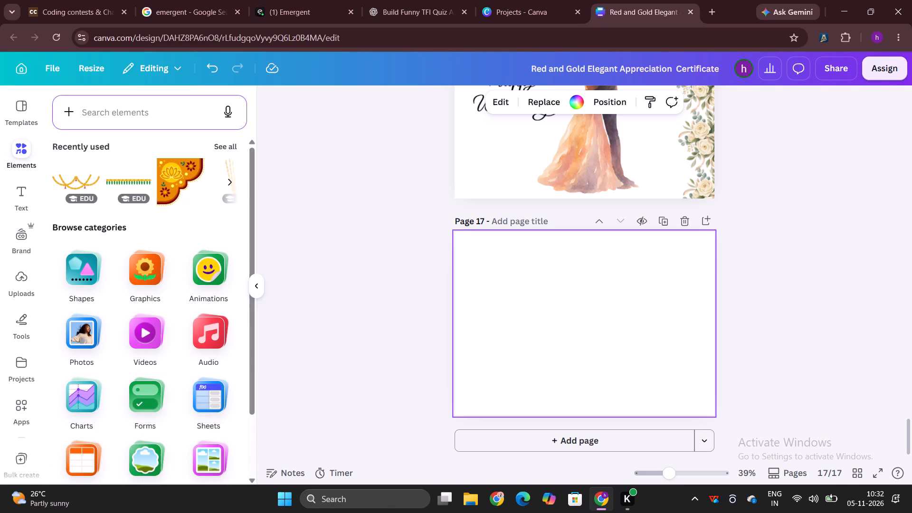
{"action": "left_click", "coordinate": [147, 117]}
{"action": "key", "text": "c"}
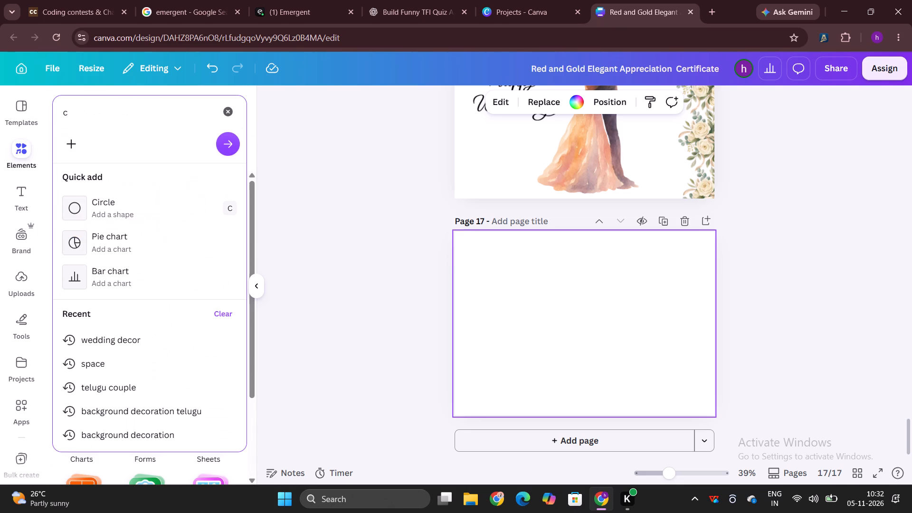
{"action": "type", "text": "rad"}
{"action": "type", "text": "le"}
{"action": "key", "text": "Left"}
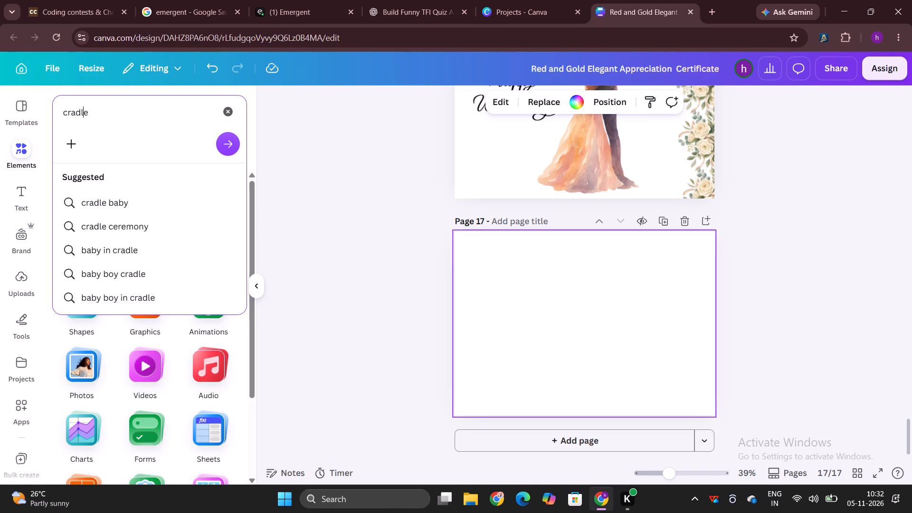
{"action": "key", "text": "Left"}
{"action": "key", "text": "Down"}
{"action": "key", "text": "Down"}
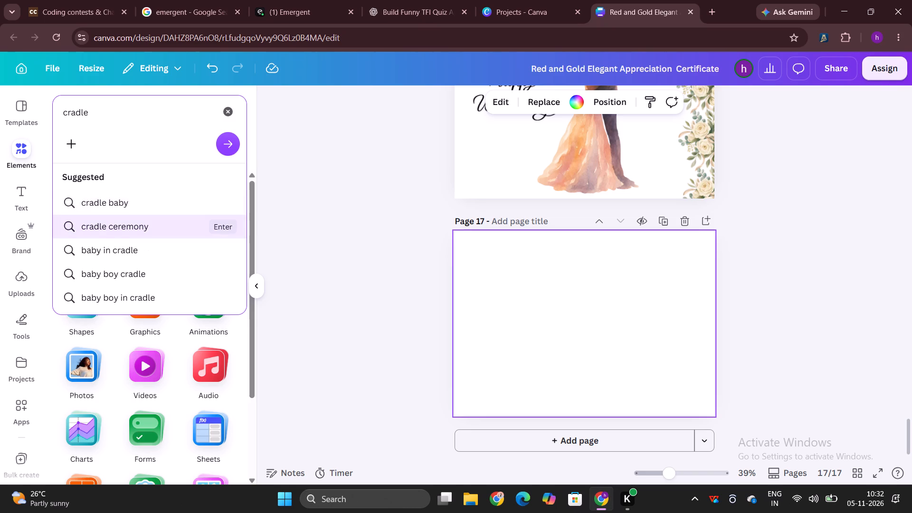
{"action": "key", "text": "Return"}
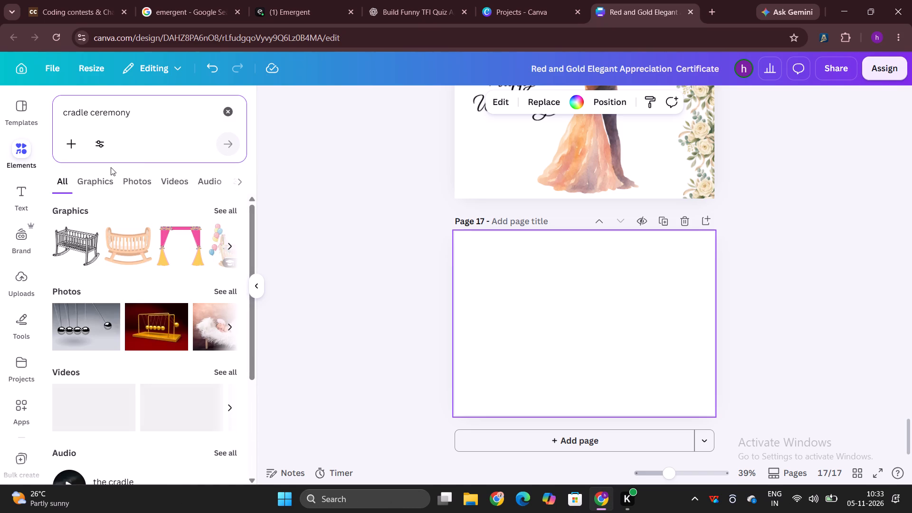
{"action": "left_click", "coordinate": [225, 204]}
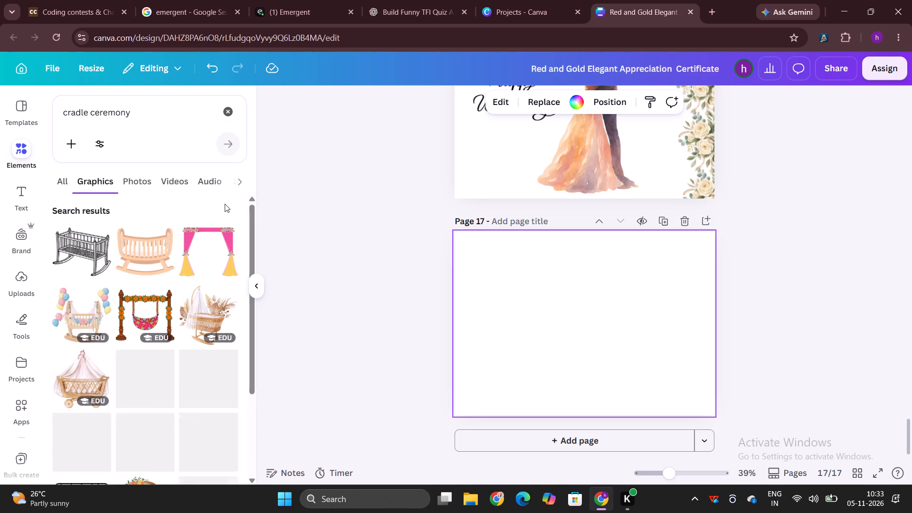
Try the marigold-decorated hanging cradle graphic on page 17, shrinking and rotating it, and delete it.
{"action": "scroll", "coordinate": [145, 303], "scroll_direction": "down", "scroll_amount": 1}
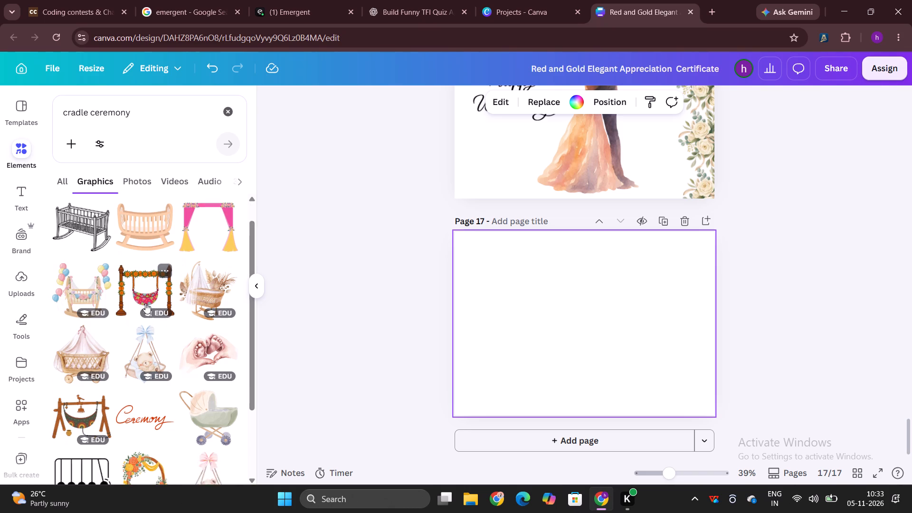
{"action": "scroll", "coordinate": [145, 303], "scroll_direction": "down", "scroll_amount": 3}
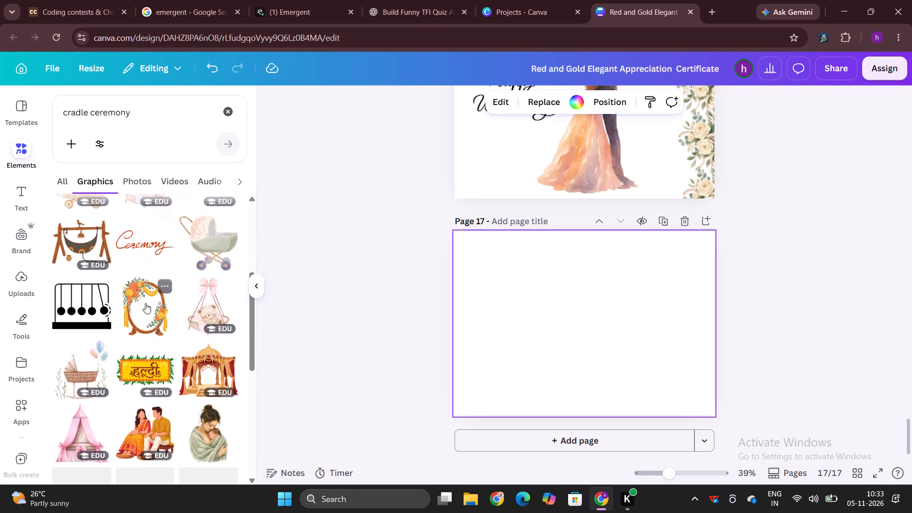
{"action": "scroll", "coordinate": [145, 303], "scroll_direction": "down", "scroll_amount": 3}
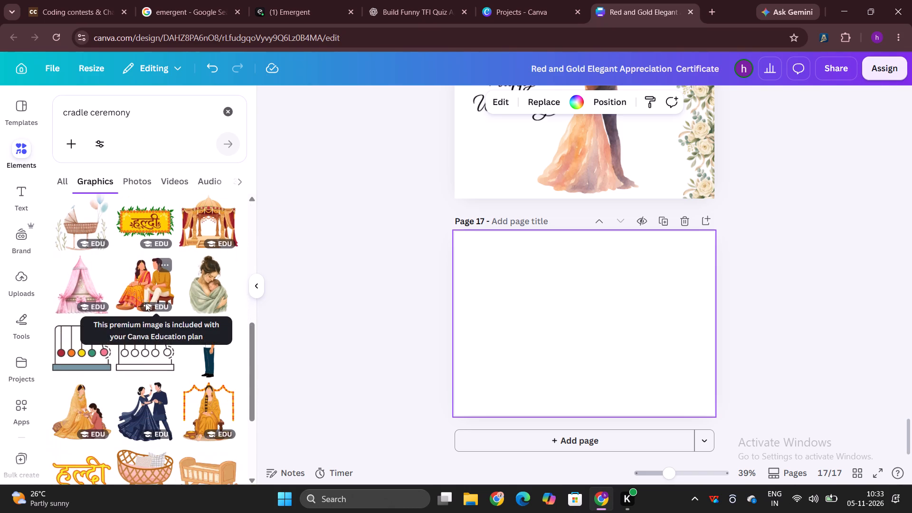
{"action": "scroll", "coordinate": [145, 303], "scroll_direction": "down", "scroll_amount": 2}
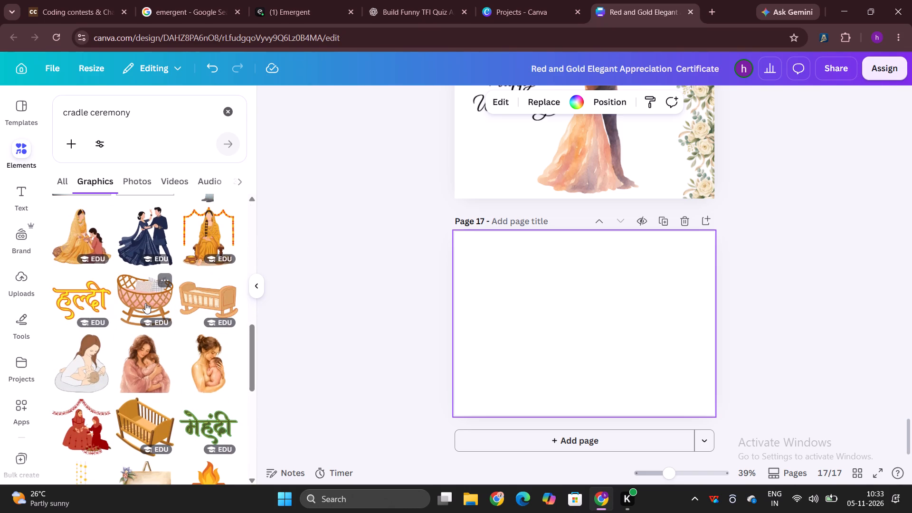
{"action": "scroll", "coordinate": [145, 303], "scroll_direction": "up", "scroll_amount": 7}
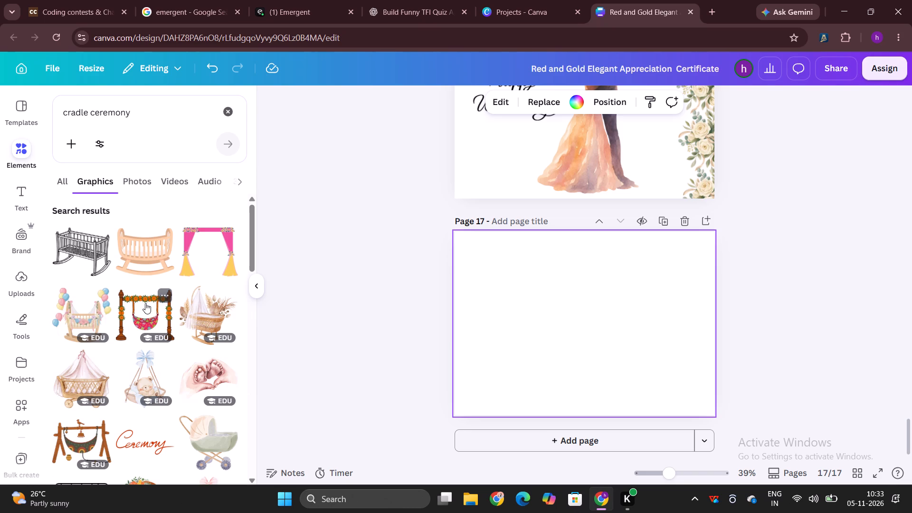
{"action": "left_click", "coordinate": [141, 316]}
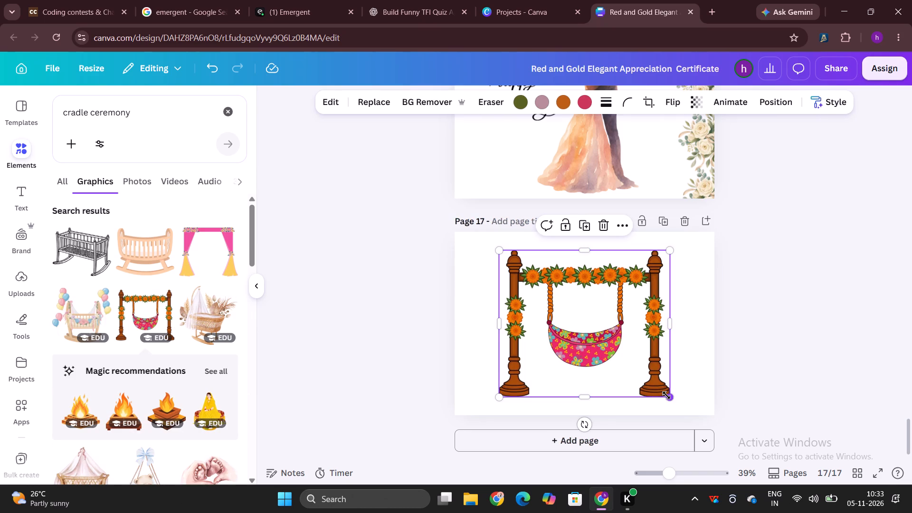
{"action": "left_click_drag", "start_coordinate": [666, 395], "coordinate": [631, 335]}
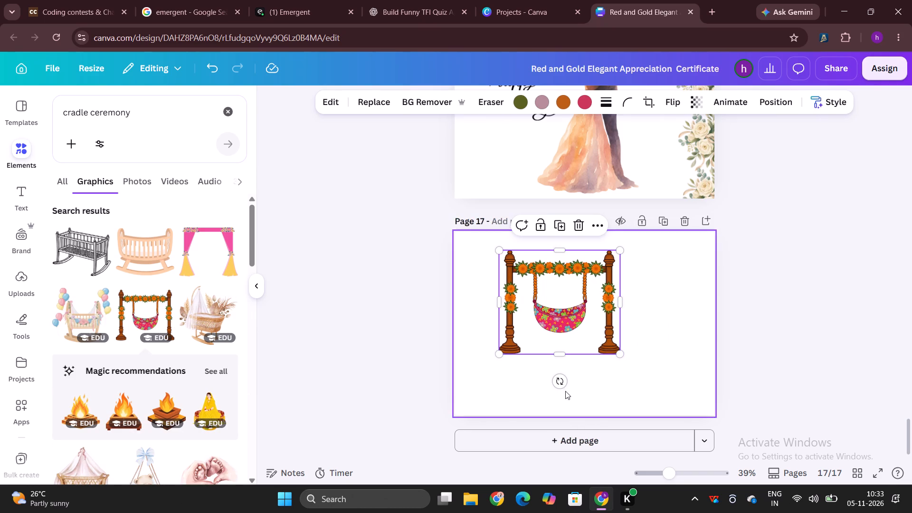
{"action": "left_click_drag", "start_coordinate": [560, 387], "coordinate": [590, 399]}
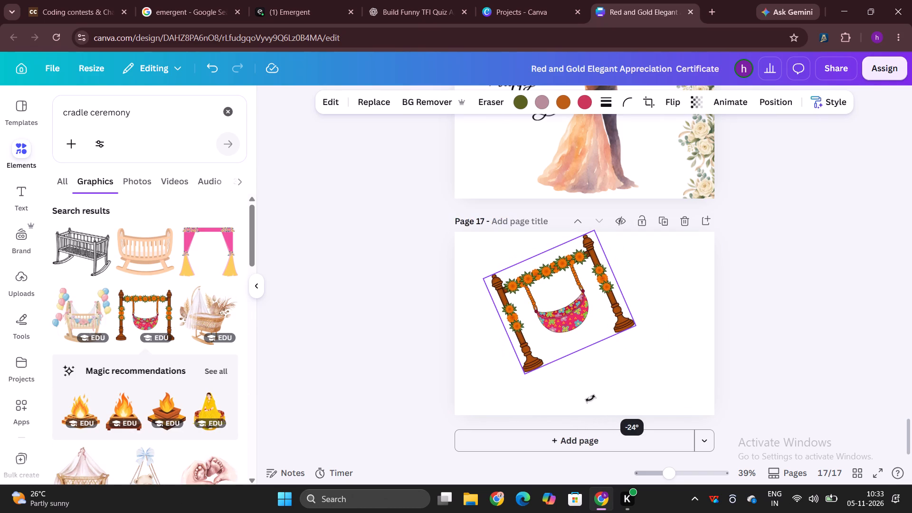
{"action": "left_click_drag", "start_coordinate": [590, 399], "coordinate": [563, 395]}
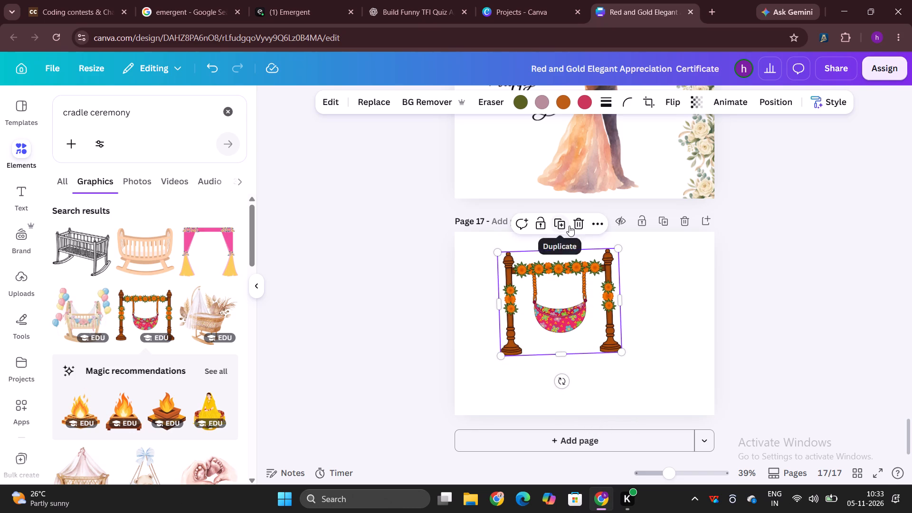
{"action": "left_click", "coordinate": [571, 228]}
Add the wooden cradle with pastel balloons to page 17, shrink it slightly and place it near the page's bottom centre.
{"action": "left_click", "coordinate": [80, 310]}
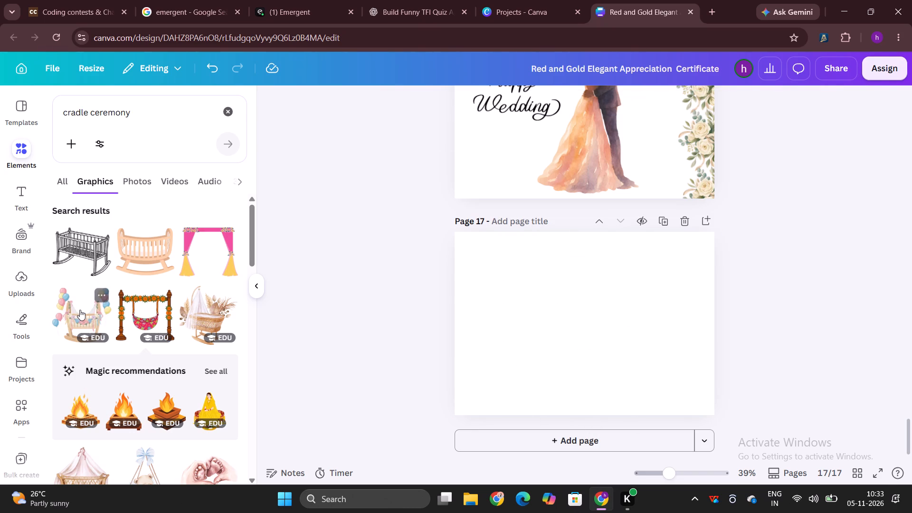
{"action": "left_click_drag", "start_coordinate": [599, 369], "coordinate": [601, 378]}
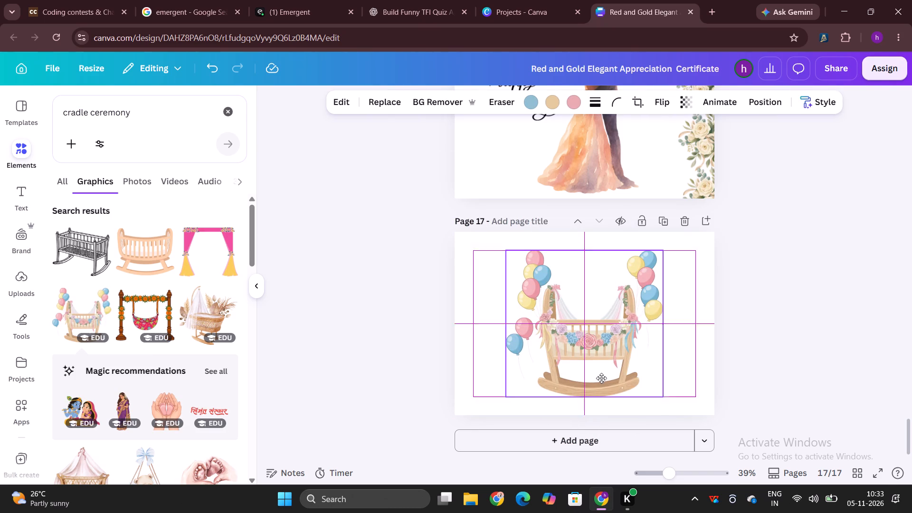
{"action": "left_click_drag", "start_coordinate": [601, 378], "coordinate": [601, 383]}
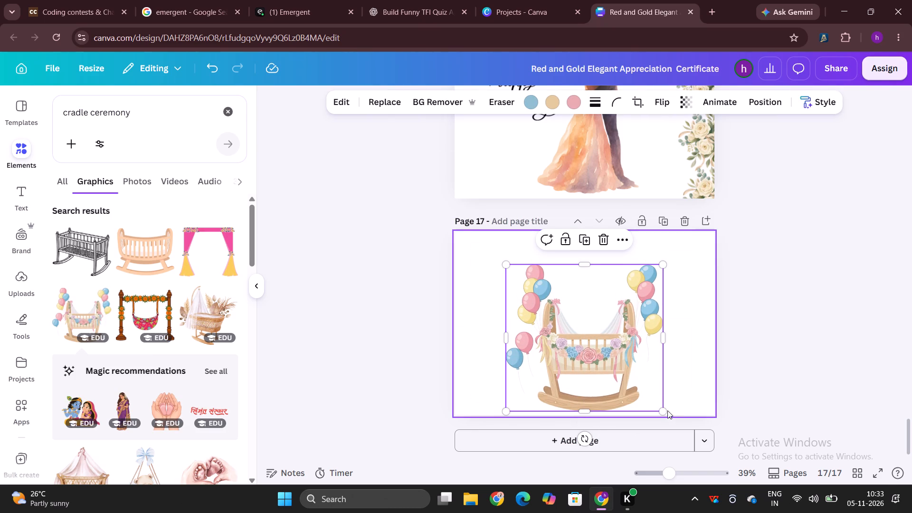
{"action": "left_click", "coordinate": [663, 408]}
{"action": "left_click_drag", "start_coordinate": [663, 408], "coordinate": [644, 377]}
{"action": "left_click_drag", "start_coordinate": [611, 343], "coordinate": [619, 359]}
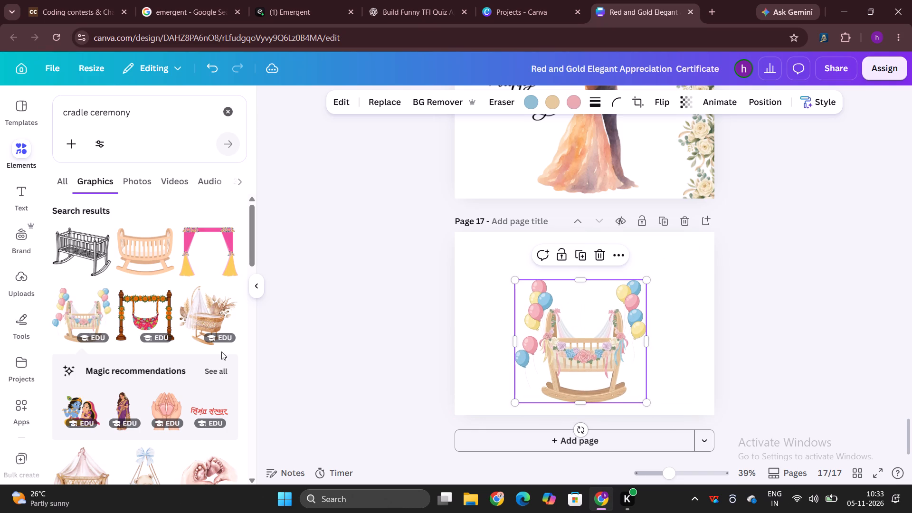
Add the mother holding a baby in a green shawl left of the cradle on page 17 and shift the cradle slightly right.
{"action": "scroll", "coordinate": [201, 373], "scroll_direction": "down", "scroll_amount": 4}
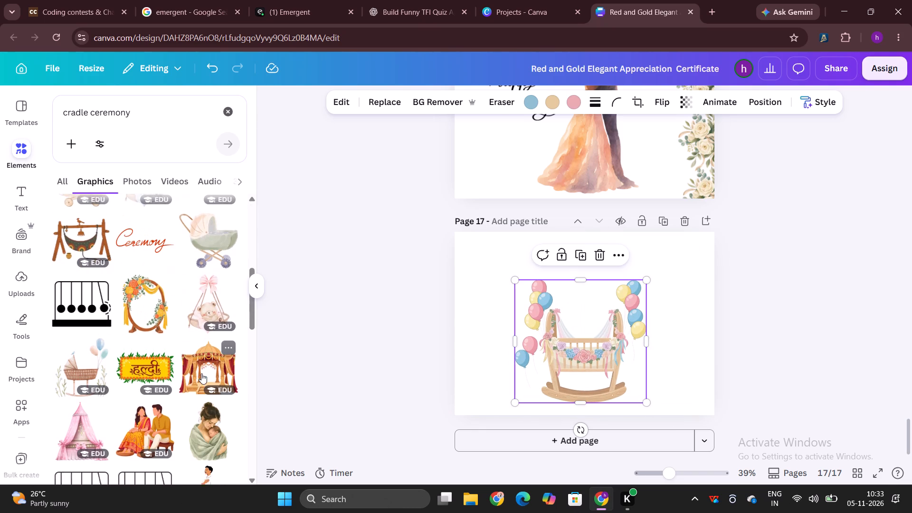
{"action": "scroll", "coordinate": [201, 373], "scroll_direction": "down", "scroll_amount": 2}
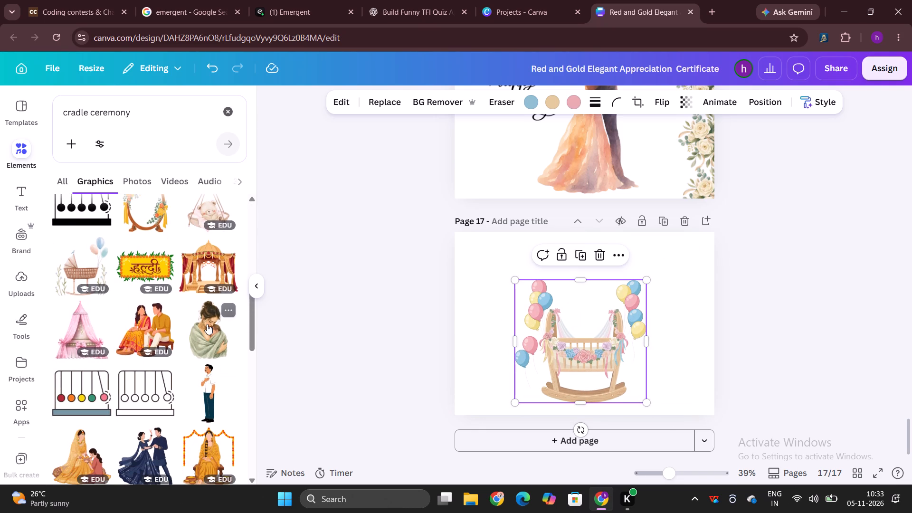
{"action": "left_click", "coordinate": [207, 324]}
{"action": "left_click_drag", "start_coordinate": [561, 369], "coordinate": [479, 347]}
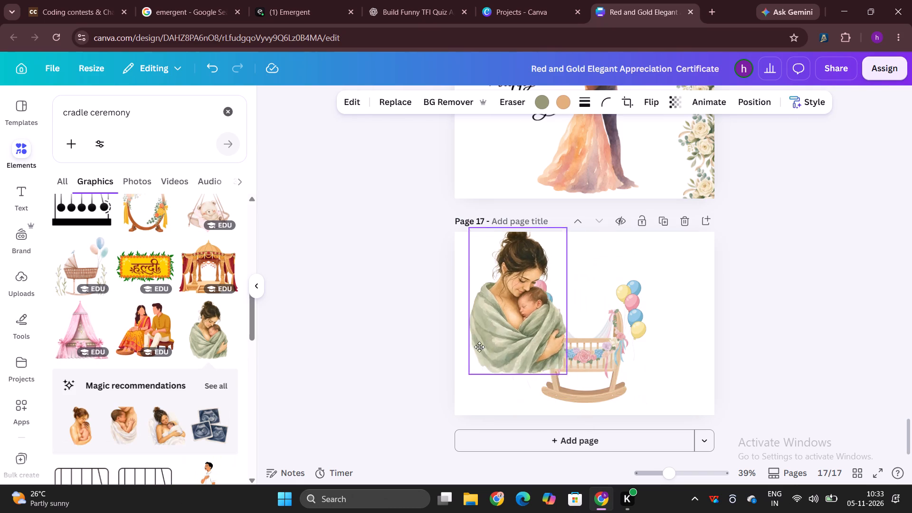
{"action": "left_click_drag", "start_coordinate": [479, 347], "coordinate": [505, 380]}
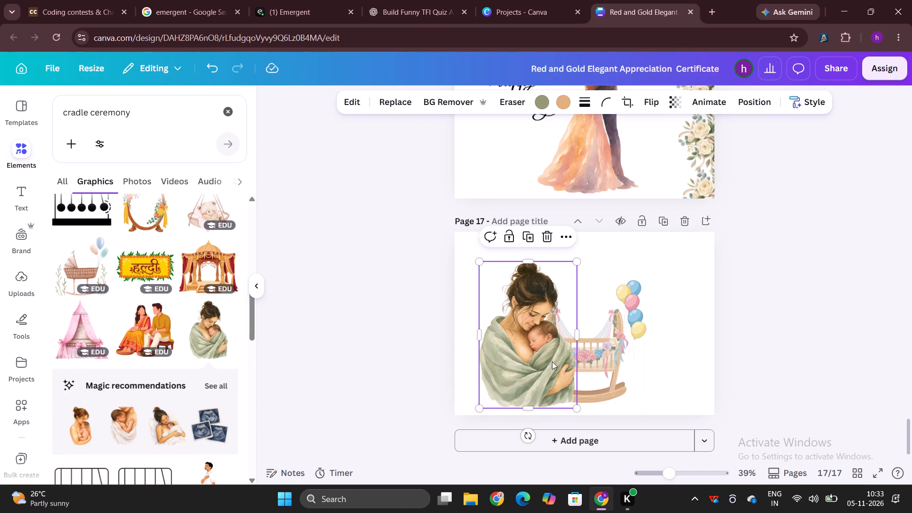
{"action": "left_click_drag", "start_coordinate": [552, 361], "coordinate": [558, 366]}
{"action": "left_click_drag", "start_coordinate": [625, 354], "coordinate": [639, 357]}
{"action": "left_click", "coordinate": [780, 345]}
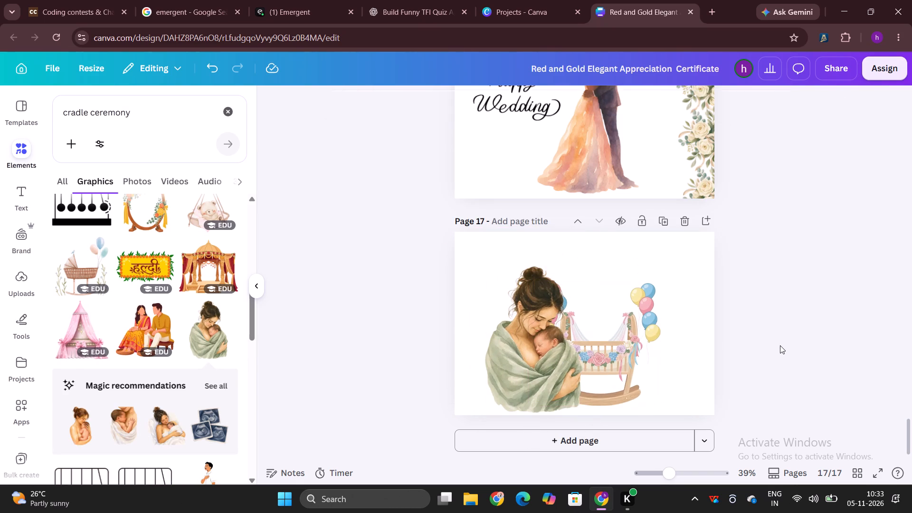
Browse the "cradle ceremony" graphics for further artwork suited to page 17.
{"action": "scroll", "coordinate": [167, 351], "scroll_direction": "down", "scroll_amount": 3}
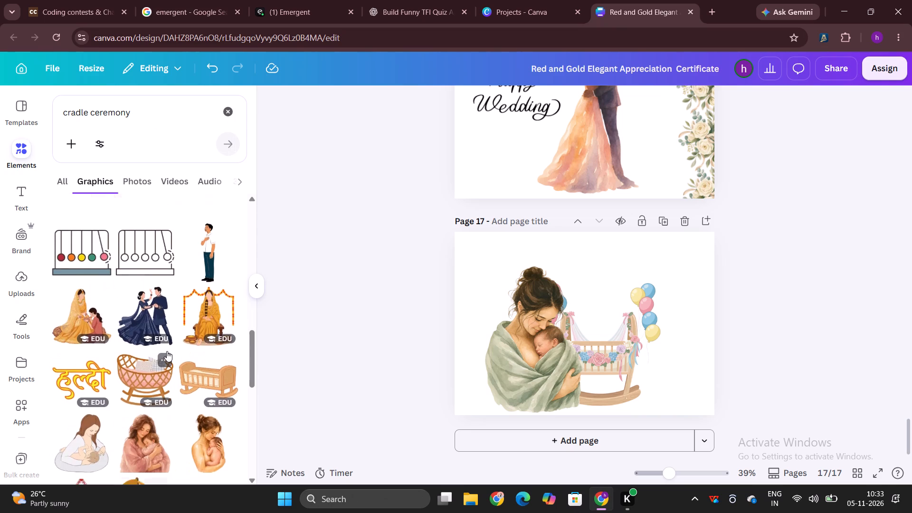
{"action": "scroll", "coordinate": [167, 351], "scroll_direction": "down", "scroll_amount": 9}
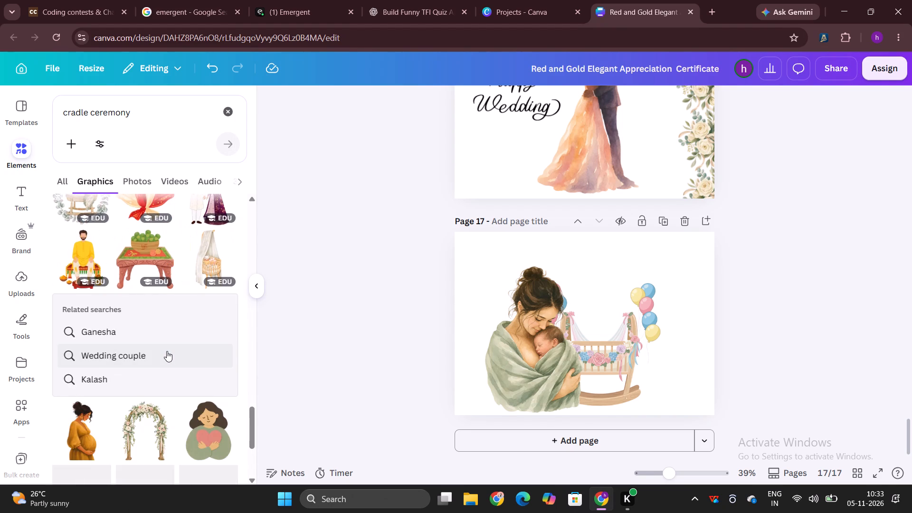
{"action": "scroll", "coordinate": [167, 351], "scroll_direction": "down", "scroll_amount": 4}
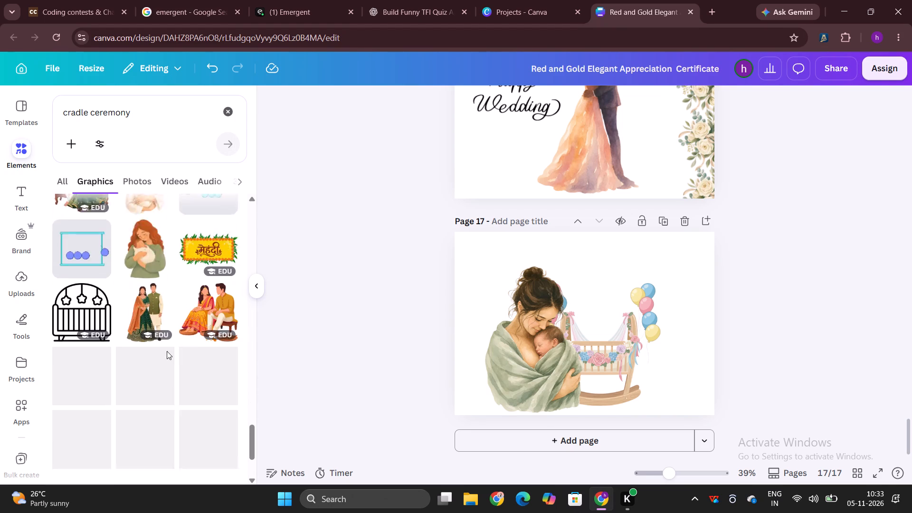
{"action": "scroll", "coordinate": [167, 351], "scroll_direction": "down", "scroll_amount": 4}
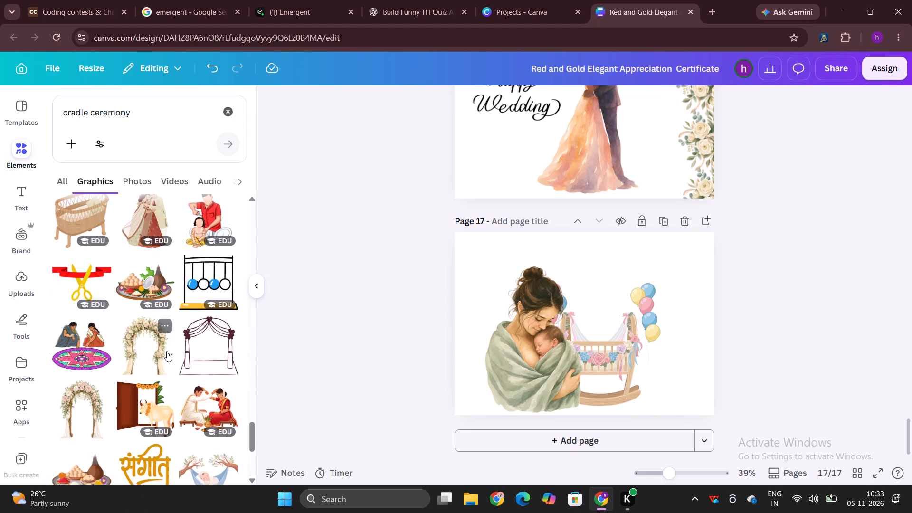
{"action": "scroll", "coordinate": [167, 351], "scroll_direction": "down", "scroll_amount": 6}
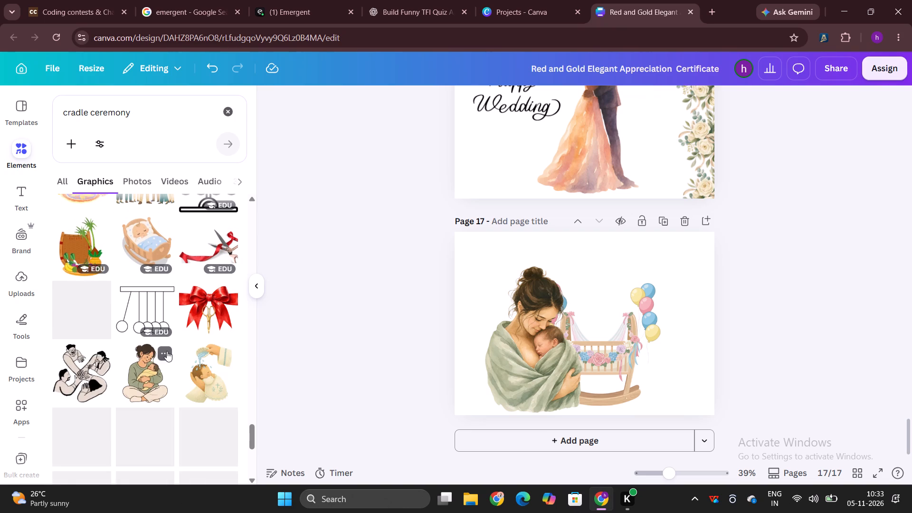
{"action": "scroll", "coordinate": [167, 351], "scroll_direction": "down", "scroll_amount": 4}
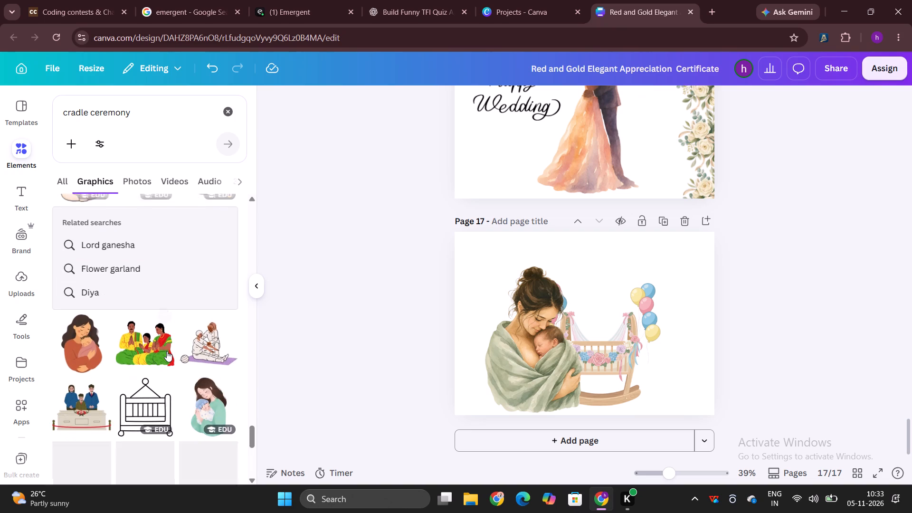
{"action": "scroll", "coordinate": [167, 351], "scroll_direction": "down", "scroll_amount": 4}
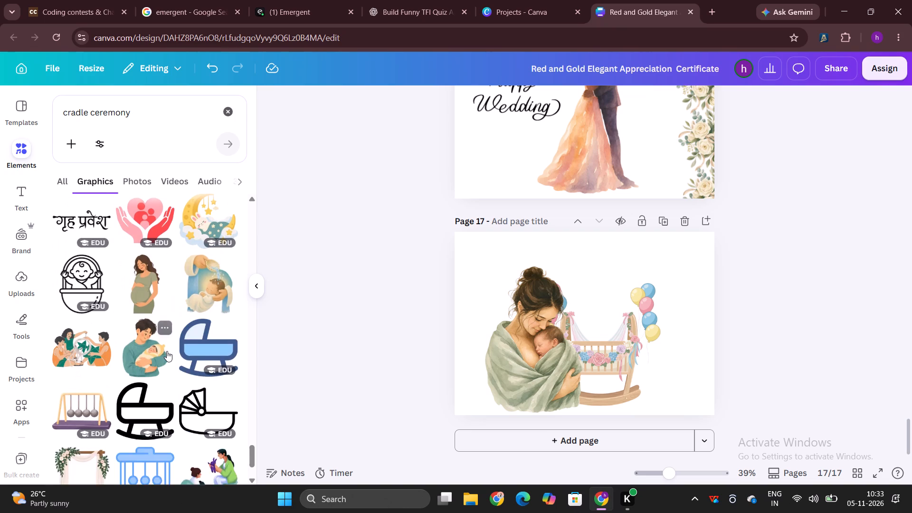
{"action": "scroll", "coordinate": [167, 351], "scroll_direction": "down", "scroll_amount": 6}
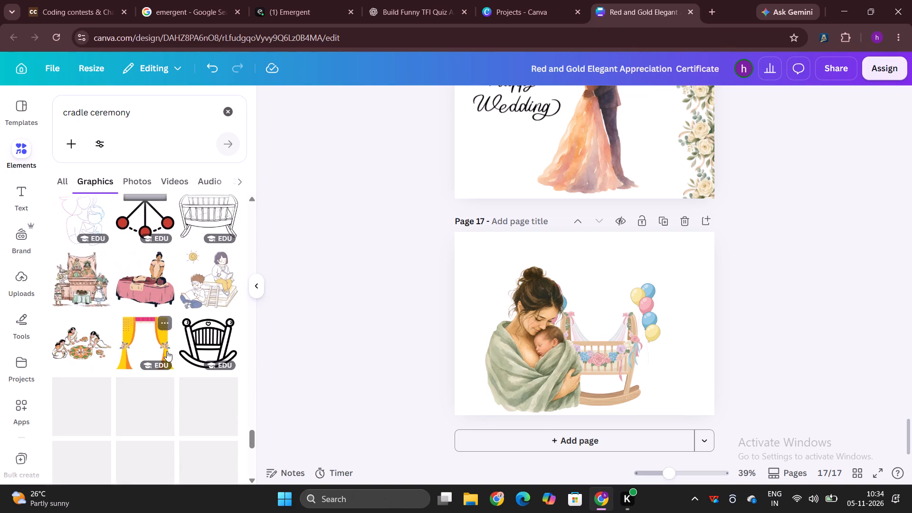
{"action": "scroll", "coordinate": [167, 351], "scroll_direction": "down", "scroll_amount": 5}
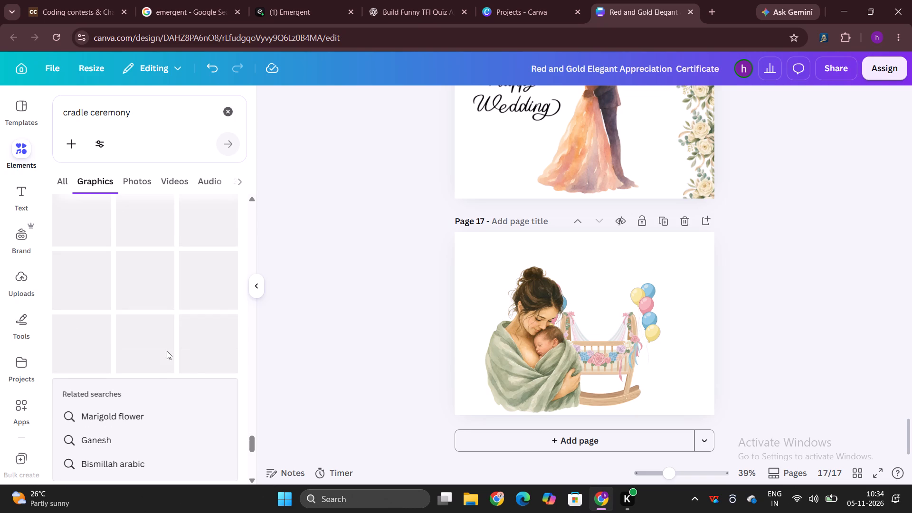
{"action": "scroll", "coordinate": [167, 351], "scroll_direction": "down", "scroll_amount": 3}
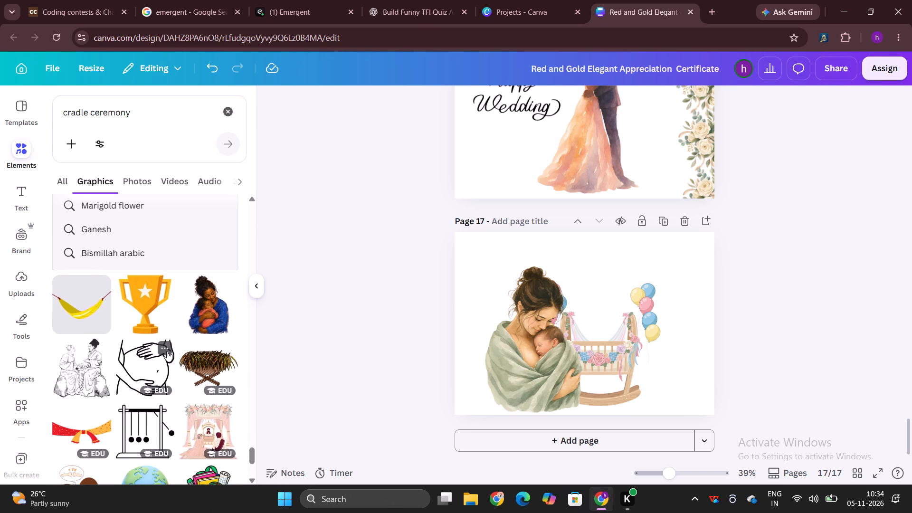
{"action": "scroll", "coordinate": [167, 351], "scroll_direction": "down", "scroll_amount": 3}
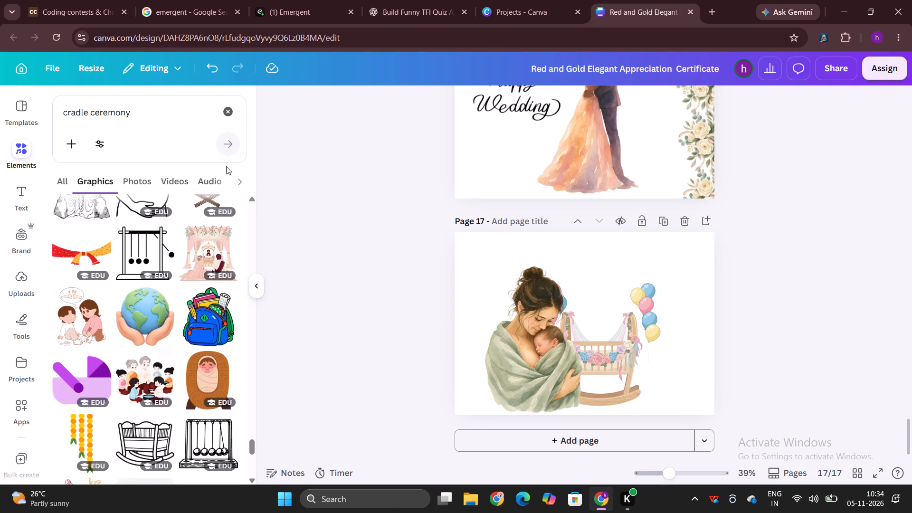
Search the design elements for "balloons" and show the full set of graphics.
{"action": "left_click", "coordinate": [225, 119]}
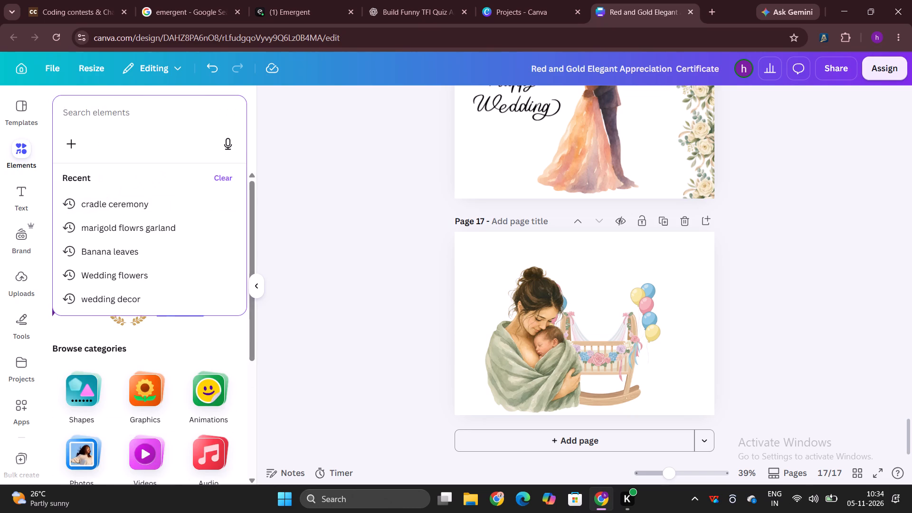
{"action": "type", "text": "balloons"}
{"action": "key", "text": "Return"}
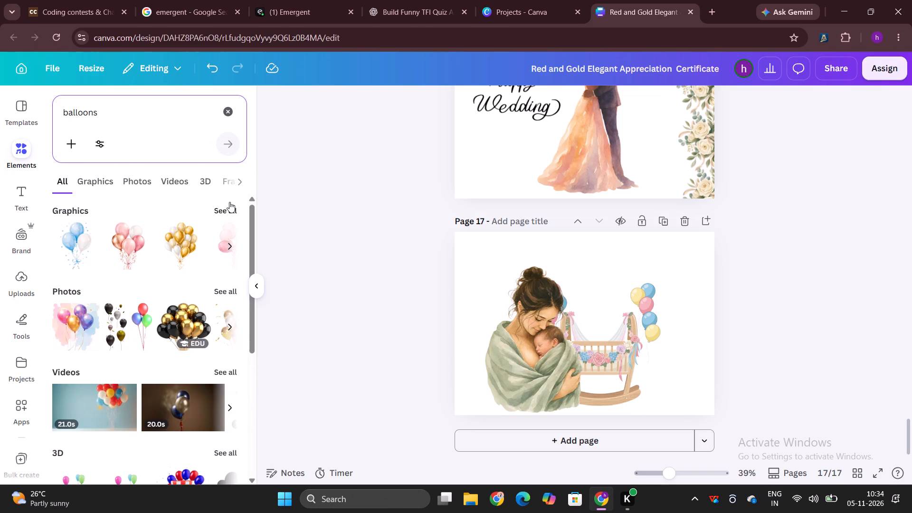
{"action": "left_click", "coordinate": [225, 209]}
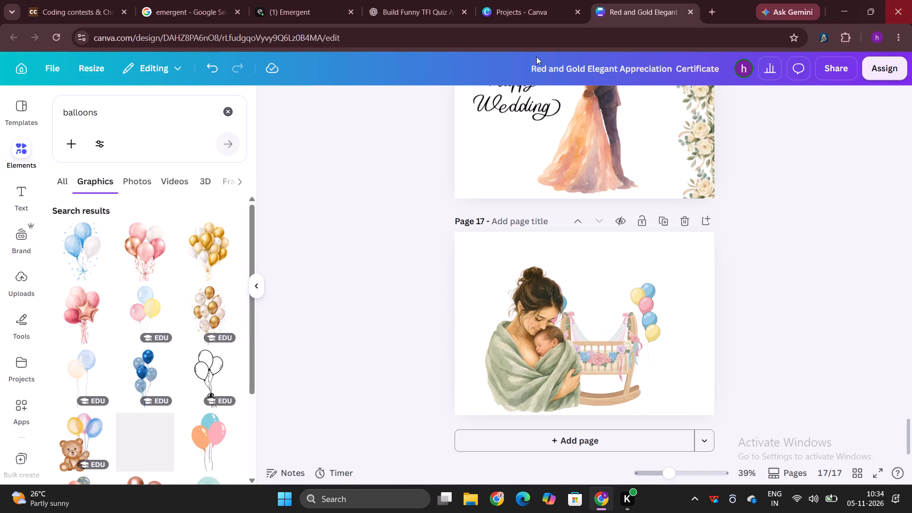
Add the teddy bear holding pastel balloons to page 17, shrink it to about 70 × 93 and place it in the page's bottom-right corner.
{"action": "scroll", "coordinate": [97, 320], "scroll_direction": "down", "scroll_amount": 2}
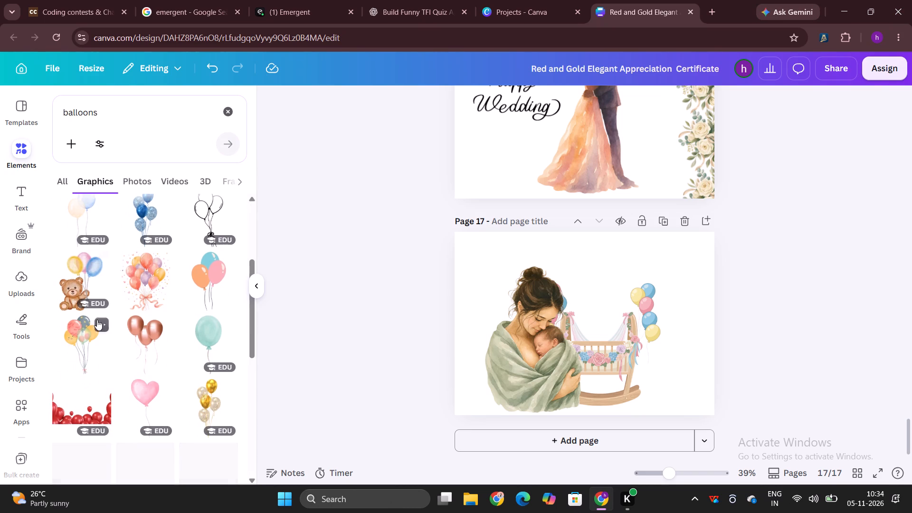
{"action": "left_click", "coordinate": [68, 277]}
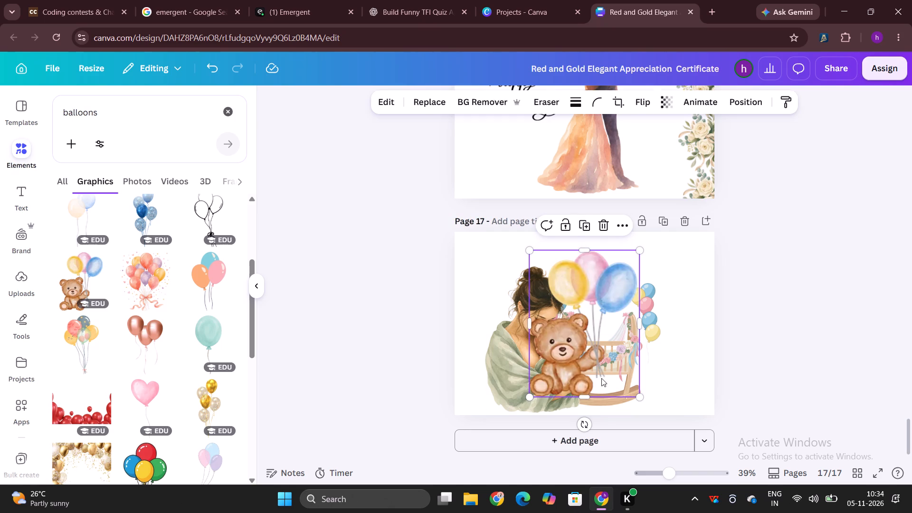
{"action": "left_click_drag", "start_coordinate": [638, 394], "coordinate": [605, 317]}
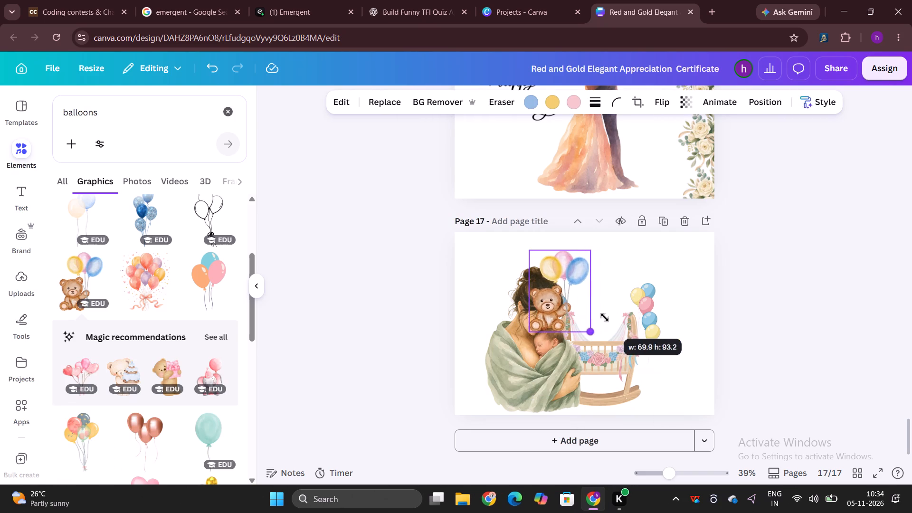
{"action": "left_click_drag", "start_coordinate": [605, 317], "coordinate": [605, 318]}
{"action": "left_click_drag", "start_coordinate": [577, 294], "coordinate": [705, 370]}
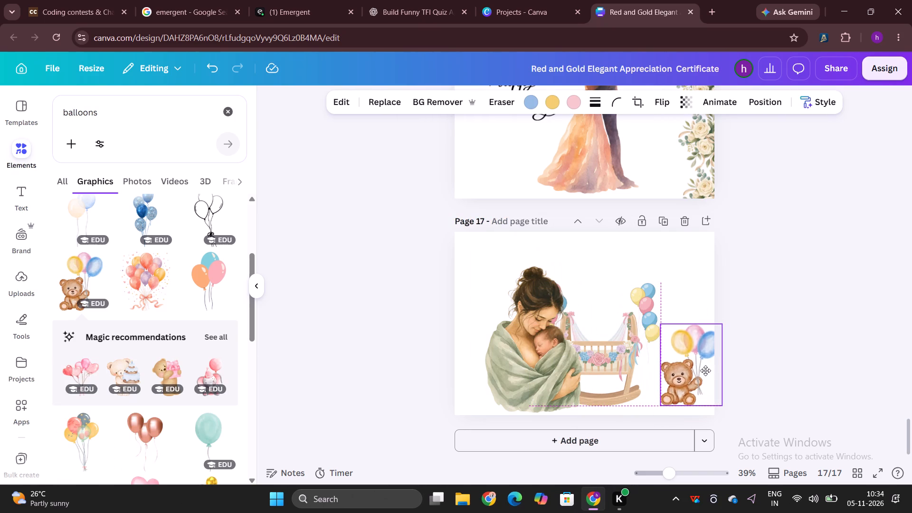
{"action": "left_click_drag", "start_coordinate": [705, 370], "coordinate": [699, 378]}
{"action": "left_click", "coordinate": [824, 343]}
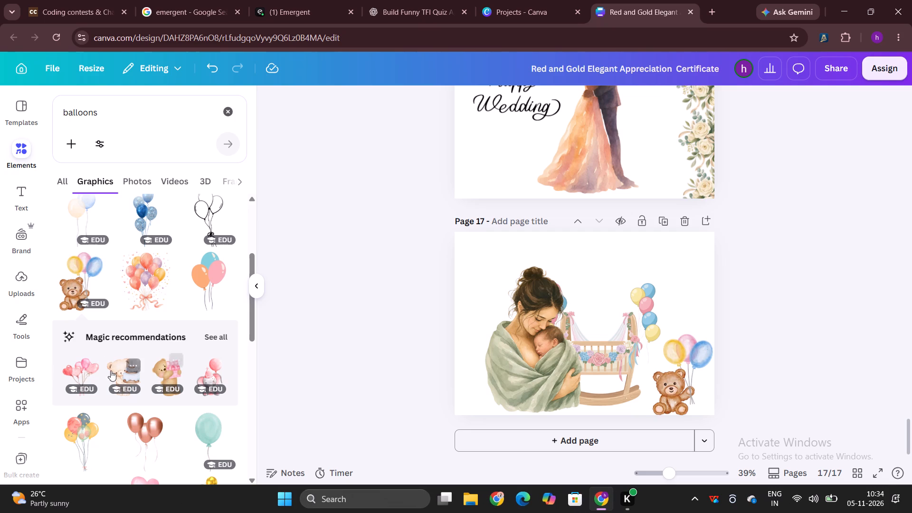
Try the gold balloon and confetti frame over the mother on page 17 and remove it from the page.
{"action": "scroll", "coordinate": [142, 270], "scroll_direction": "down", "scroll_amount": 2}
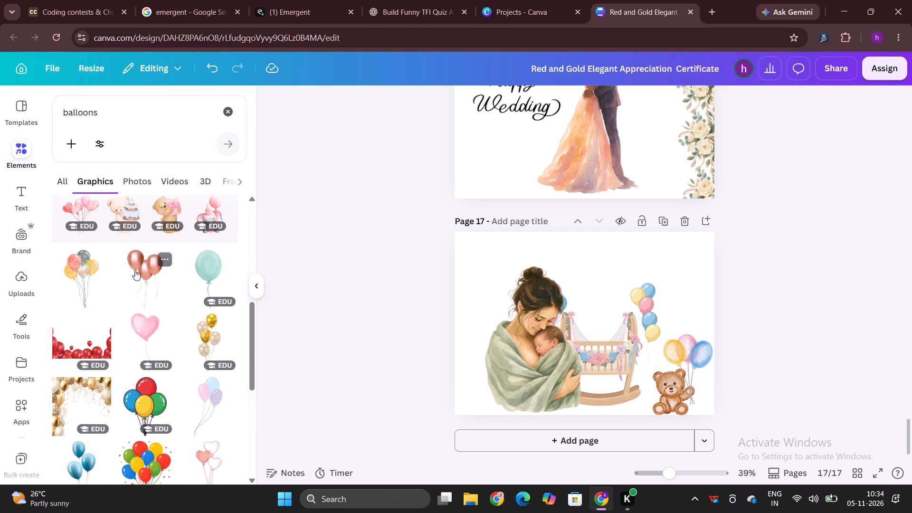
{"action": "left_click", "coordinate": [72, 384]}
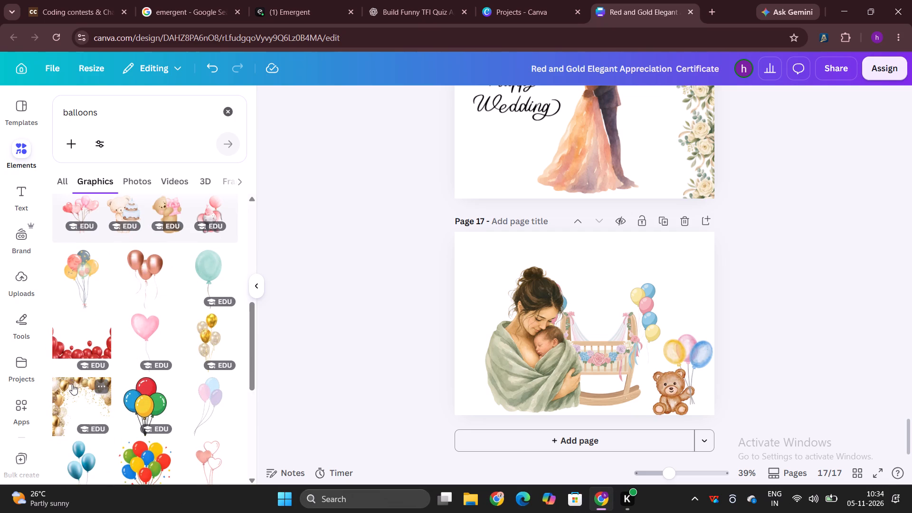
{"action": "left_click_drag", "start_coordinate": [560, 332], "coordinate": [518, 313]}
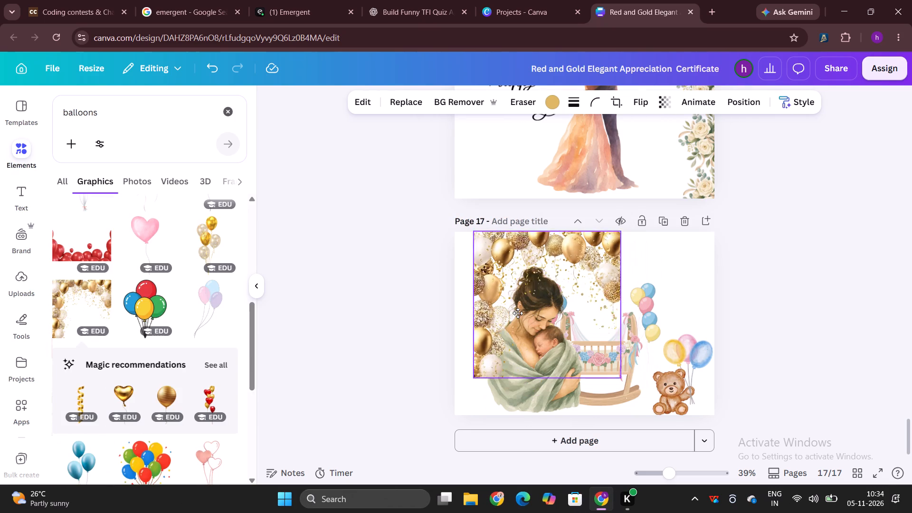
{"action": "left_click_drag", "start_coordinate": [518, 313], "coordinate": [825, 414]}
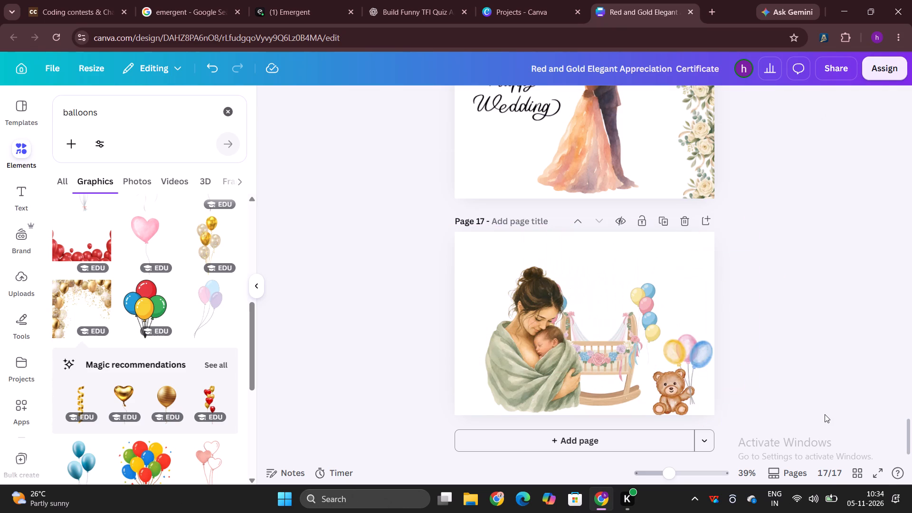
Add the peach and green balloon column to page 17, running half off the left edge and down to the page's bottom.
{"action": "scroll", "coordinate": [155, 371], "scroll_direction": "down", "scroll_amount": 3}
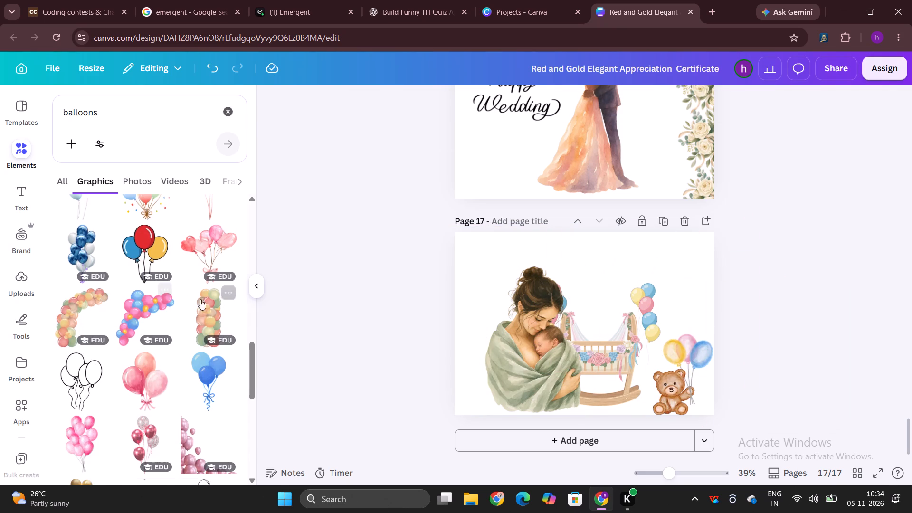
{"action": "left_click", "coordinate": [211, 305]}
{"action": "left_click_drag", "start_coordinate": [591, 350], "coordinate": [544, 349]}
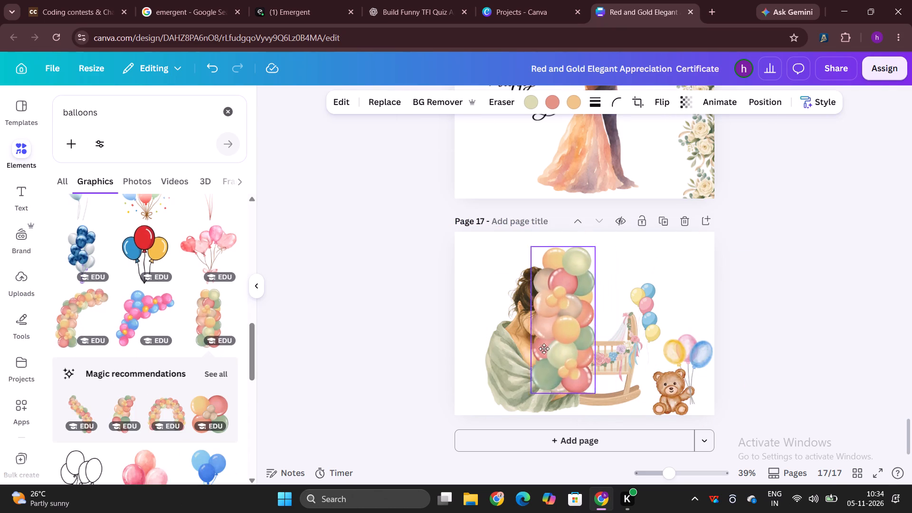
{"action": "left_click_drag", "start_coordinate": [544, 349], "coordinate": [458, 377]}
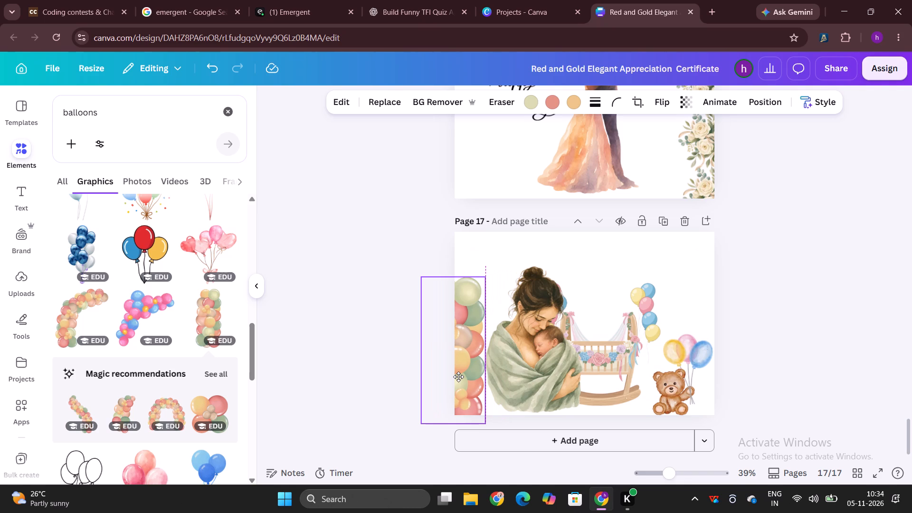
{"action": "left_click_drag", "start_coordinate": [458, 377], "coordinate": [458, 372]}
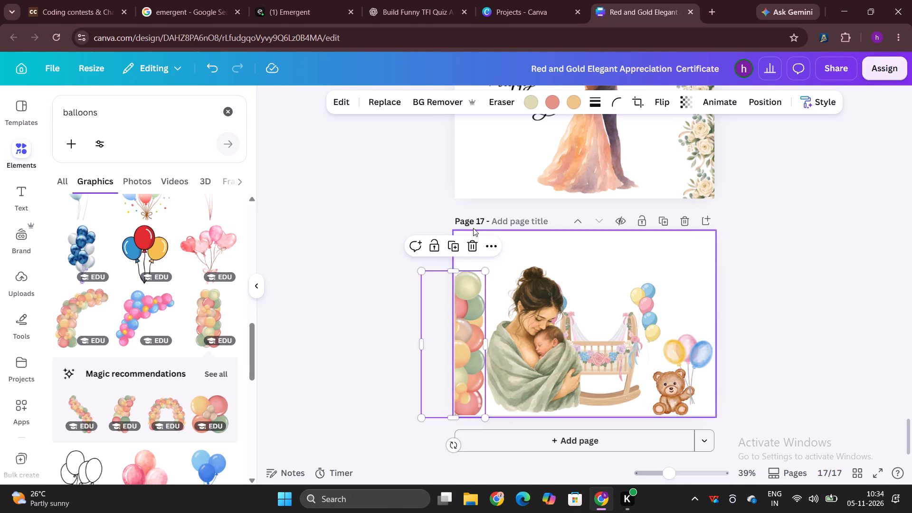
Duplicate the balloon column and stack the copy directly above the original so balloons fill page 17's whole left edge.
{"action": "left_click", "coordinate": [459, 244]}
{"action": "left_click_drag", "start_coordinate": [474, 341], "coordinate": [472, 303]}
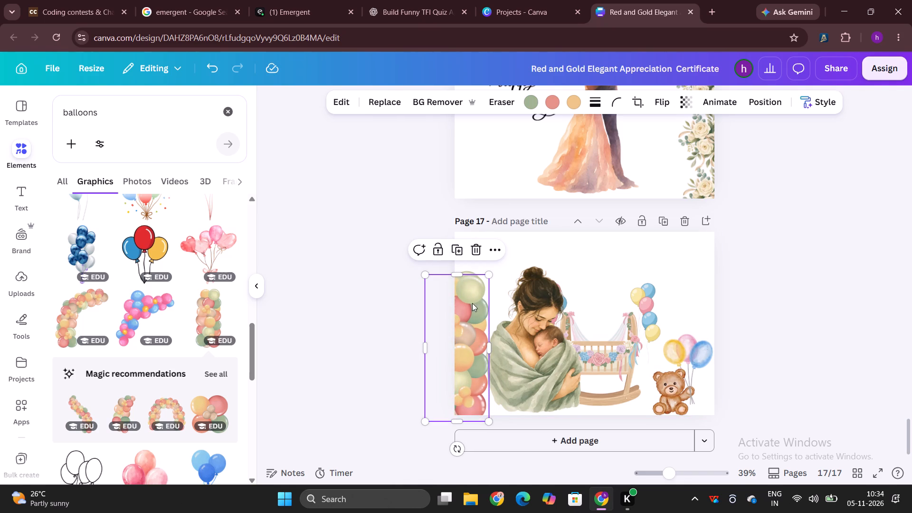
{"action": "left_click_drag", "start_coordinate": [472, 303], "coordinate": [471, 195]}
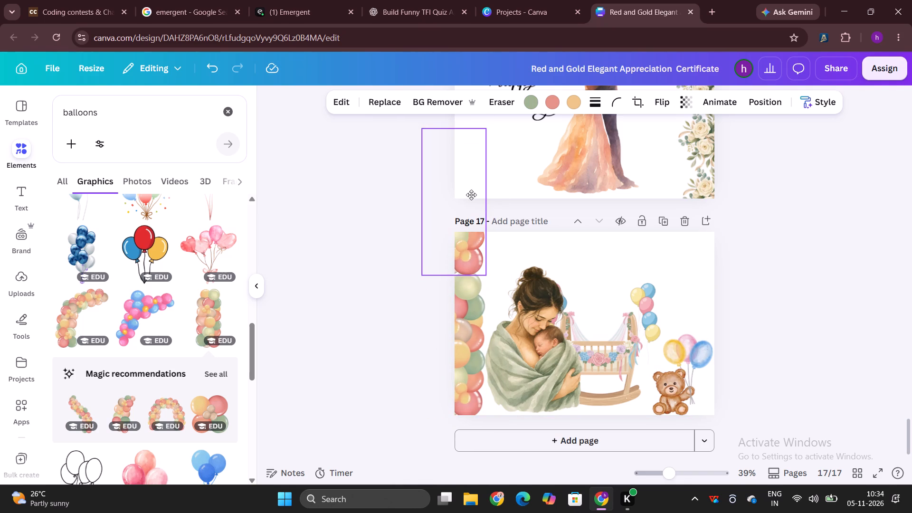
{"action": "left_click_drag", "start_coordinate": [471, 195], "coordinate": [471, 199]}
{"action": "left_click", "coordinate": [388, 200]}
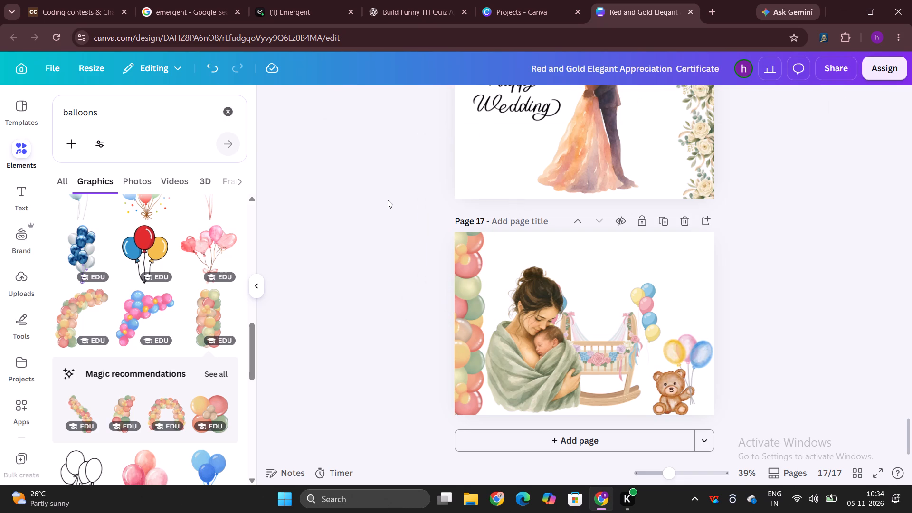
Add the matching four-colour balloon cluster to page 17, shrink it and tuck it into the page's top-right corner.
{"action": "scroll", "coordinate": [95, 370], "scroll_direction": "down", "scroll_amount": 3}
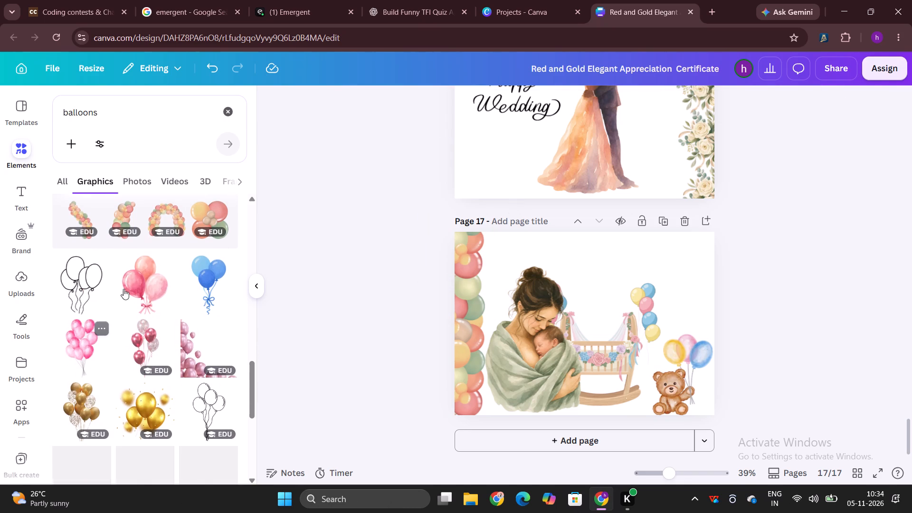
{"action": "left_click", "coordinate": [204, 215]}
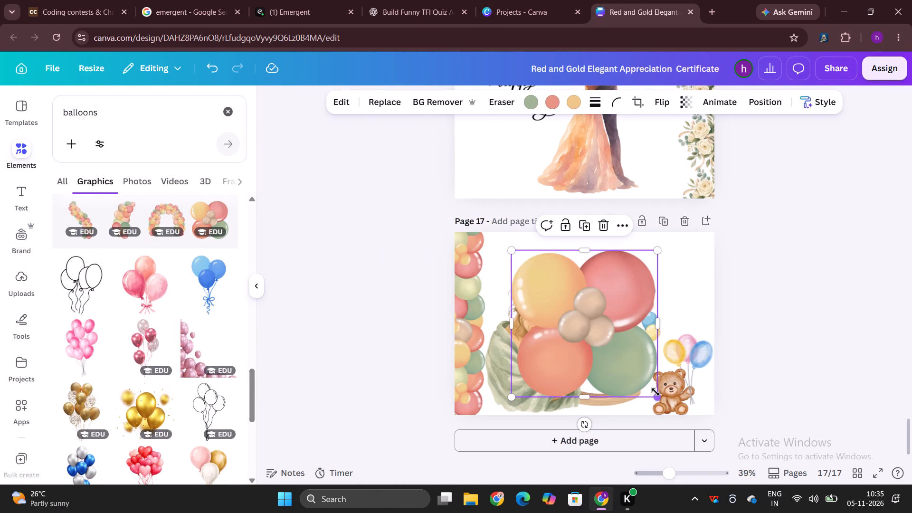
{"action": "left_click_drag", "start_coordinate": [655, 392], "coordinate": [564, 277]}
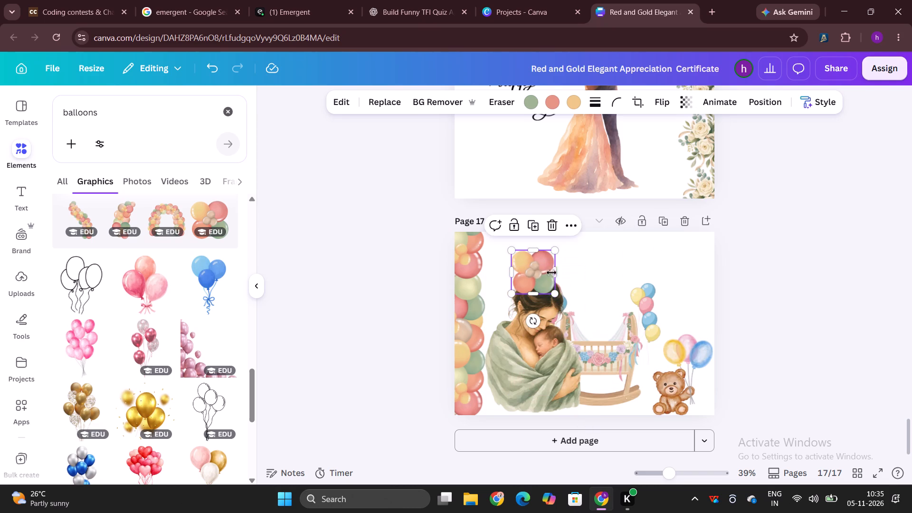
{"action": "left_click_drag", "start_coordinate": [537, 269], "coordinate": [705, 244]}
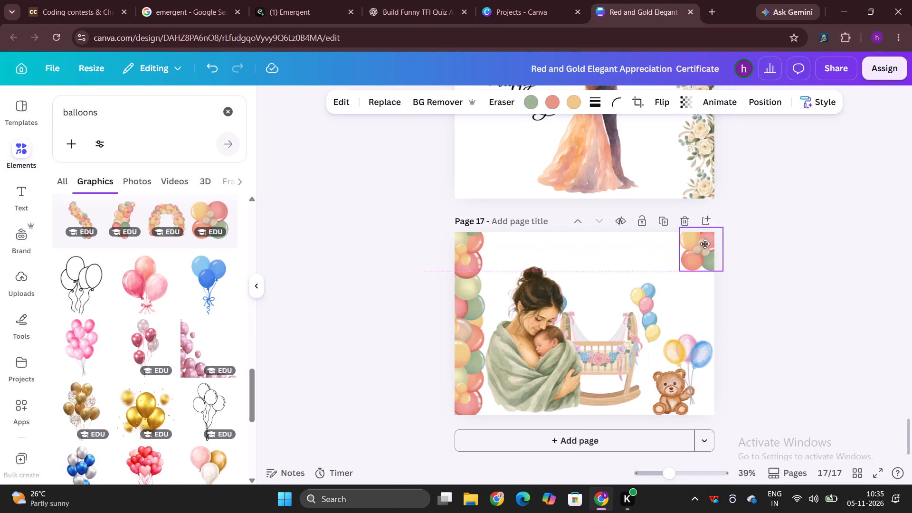
{"action": "left_click_drag", "start_coordinate": [705, 244], "coordinate": [700, 248]}
{"action": "left_click", "coordinate": [797, 297]}
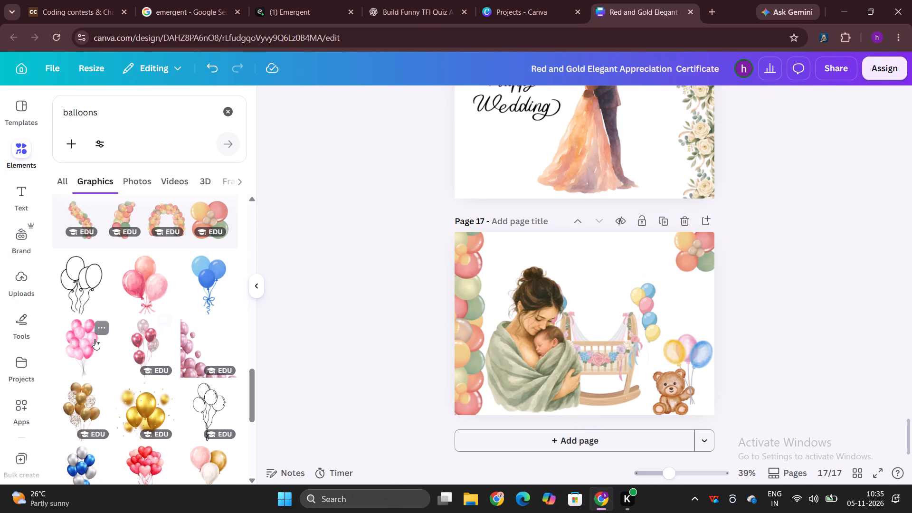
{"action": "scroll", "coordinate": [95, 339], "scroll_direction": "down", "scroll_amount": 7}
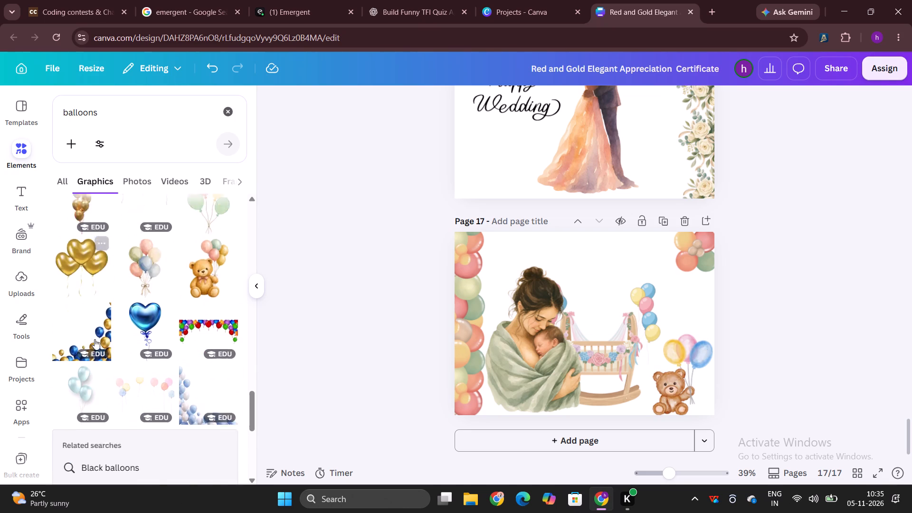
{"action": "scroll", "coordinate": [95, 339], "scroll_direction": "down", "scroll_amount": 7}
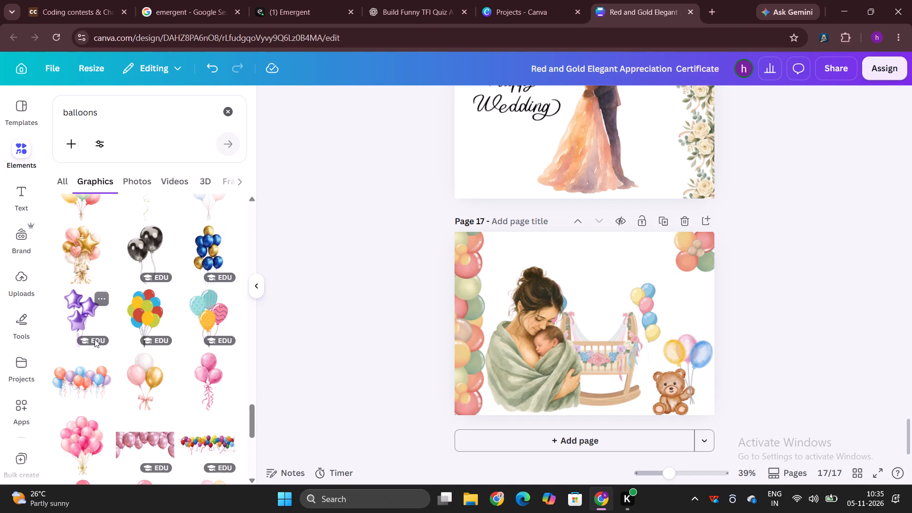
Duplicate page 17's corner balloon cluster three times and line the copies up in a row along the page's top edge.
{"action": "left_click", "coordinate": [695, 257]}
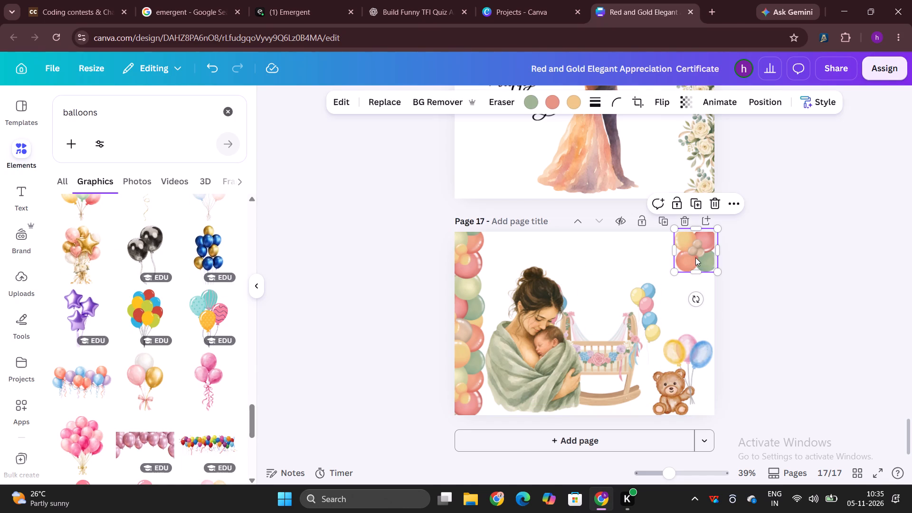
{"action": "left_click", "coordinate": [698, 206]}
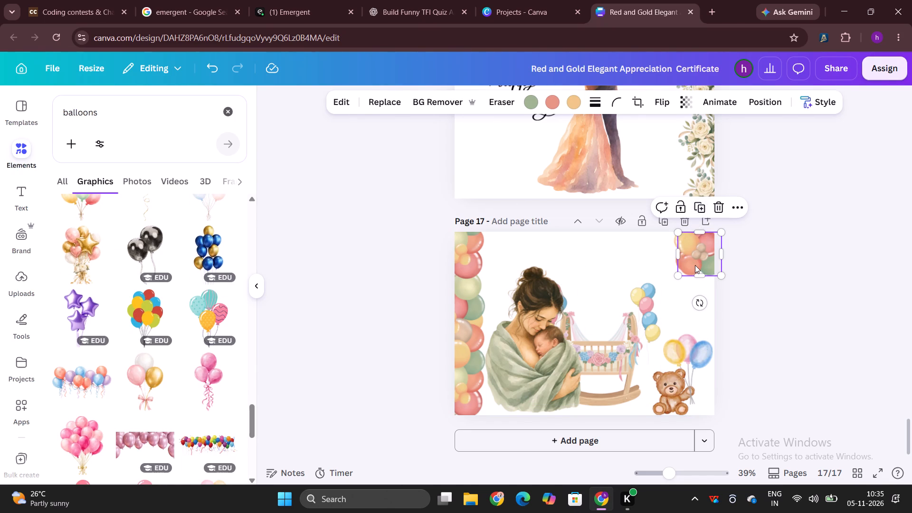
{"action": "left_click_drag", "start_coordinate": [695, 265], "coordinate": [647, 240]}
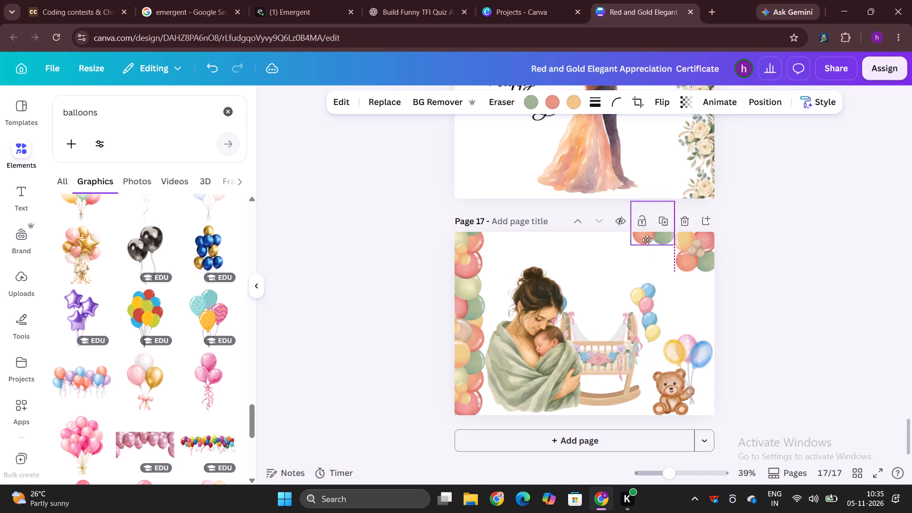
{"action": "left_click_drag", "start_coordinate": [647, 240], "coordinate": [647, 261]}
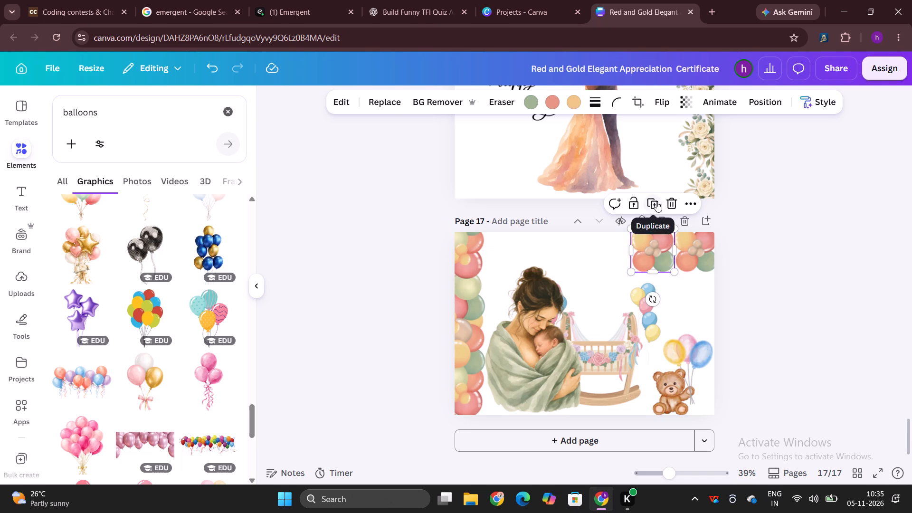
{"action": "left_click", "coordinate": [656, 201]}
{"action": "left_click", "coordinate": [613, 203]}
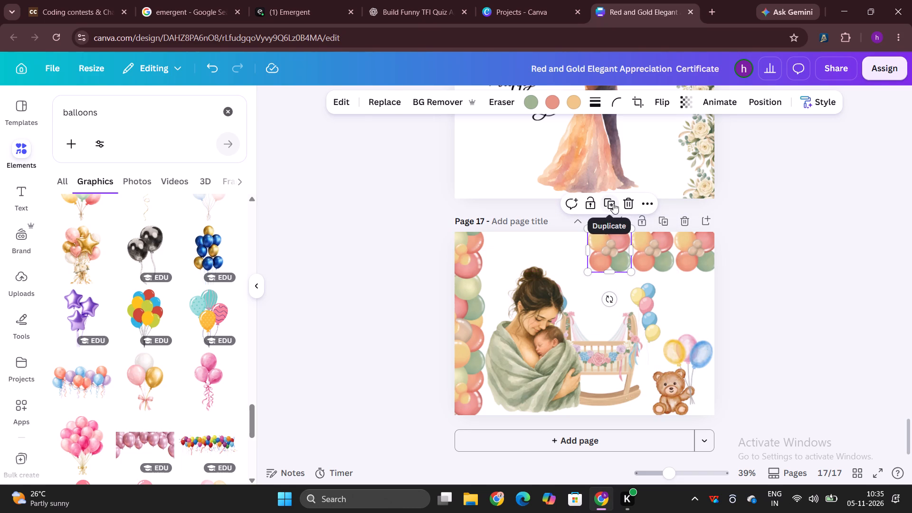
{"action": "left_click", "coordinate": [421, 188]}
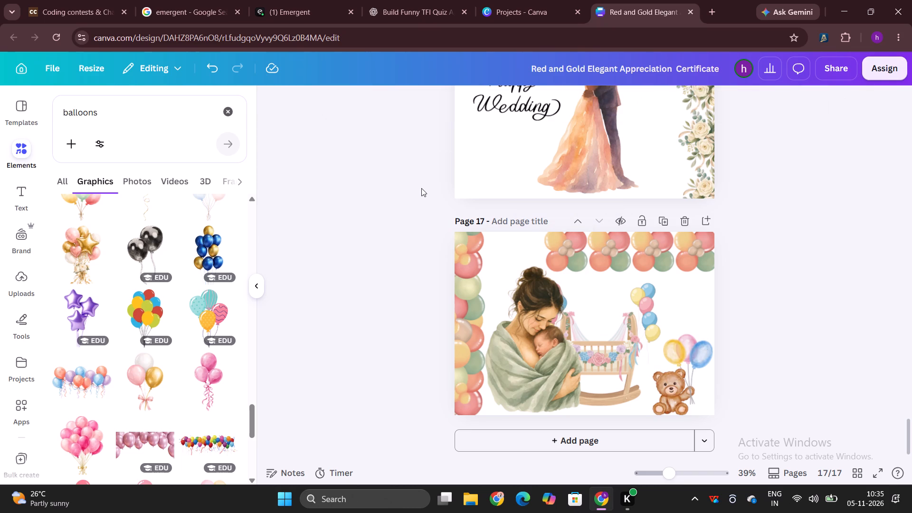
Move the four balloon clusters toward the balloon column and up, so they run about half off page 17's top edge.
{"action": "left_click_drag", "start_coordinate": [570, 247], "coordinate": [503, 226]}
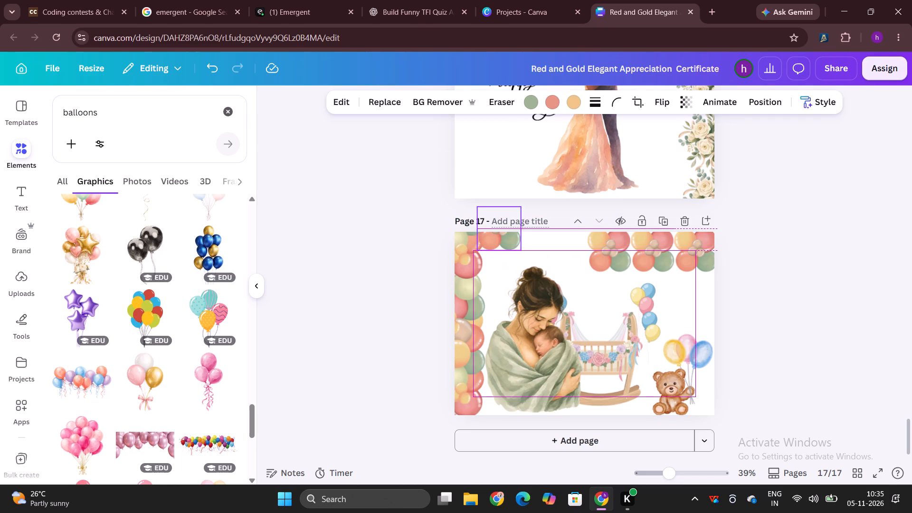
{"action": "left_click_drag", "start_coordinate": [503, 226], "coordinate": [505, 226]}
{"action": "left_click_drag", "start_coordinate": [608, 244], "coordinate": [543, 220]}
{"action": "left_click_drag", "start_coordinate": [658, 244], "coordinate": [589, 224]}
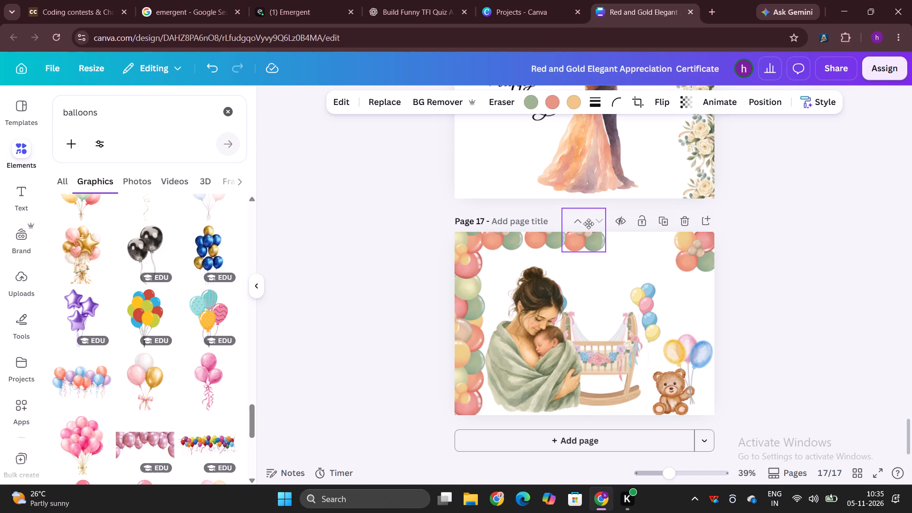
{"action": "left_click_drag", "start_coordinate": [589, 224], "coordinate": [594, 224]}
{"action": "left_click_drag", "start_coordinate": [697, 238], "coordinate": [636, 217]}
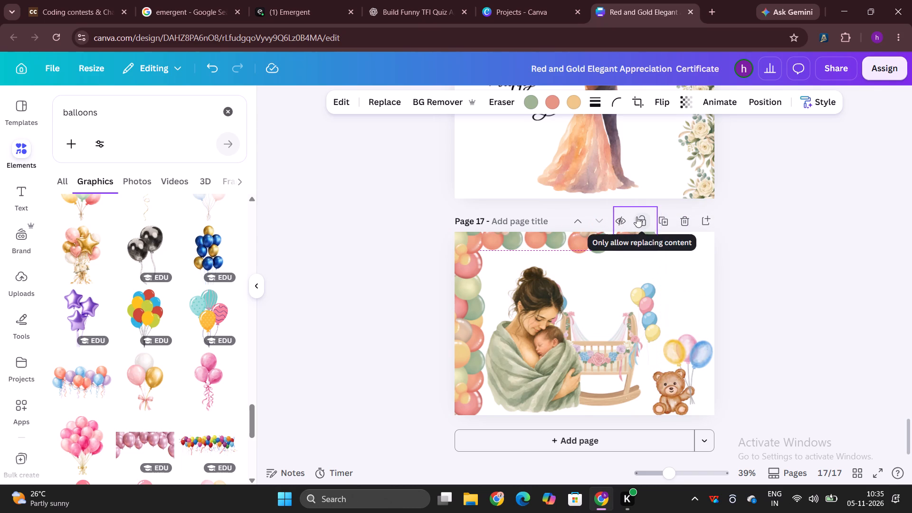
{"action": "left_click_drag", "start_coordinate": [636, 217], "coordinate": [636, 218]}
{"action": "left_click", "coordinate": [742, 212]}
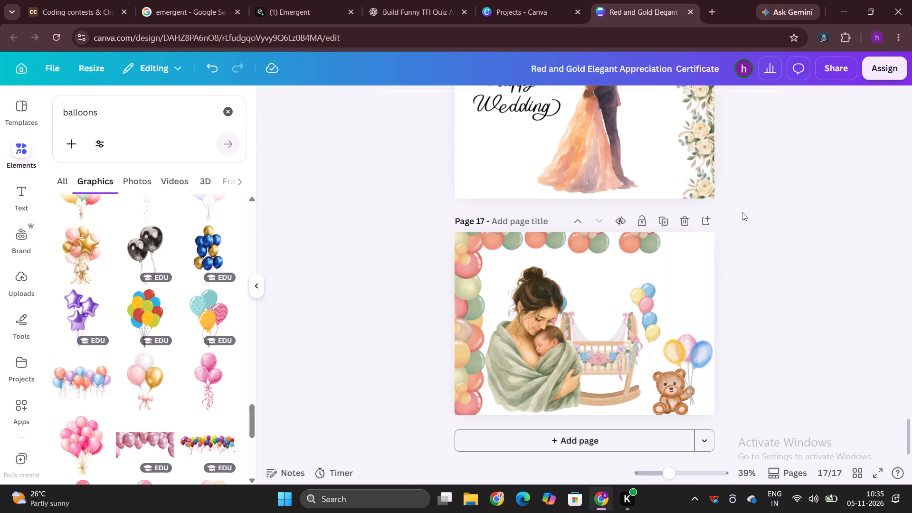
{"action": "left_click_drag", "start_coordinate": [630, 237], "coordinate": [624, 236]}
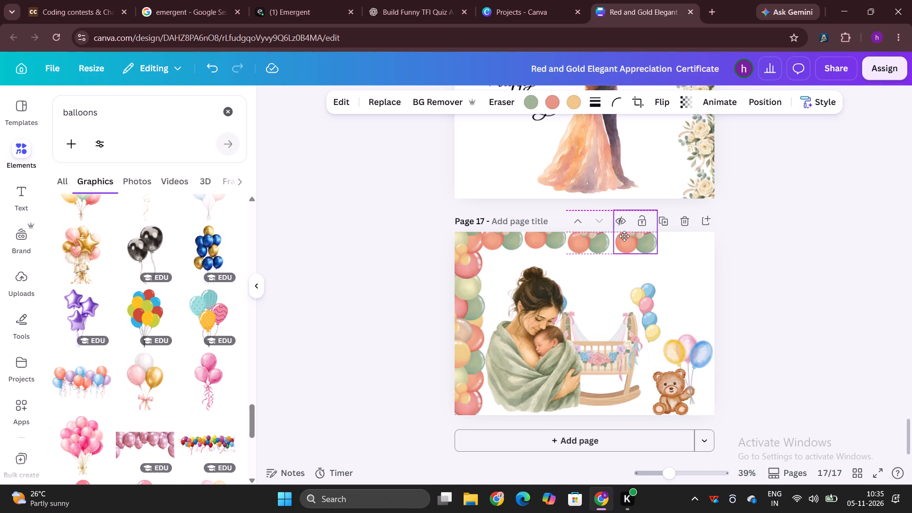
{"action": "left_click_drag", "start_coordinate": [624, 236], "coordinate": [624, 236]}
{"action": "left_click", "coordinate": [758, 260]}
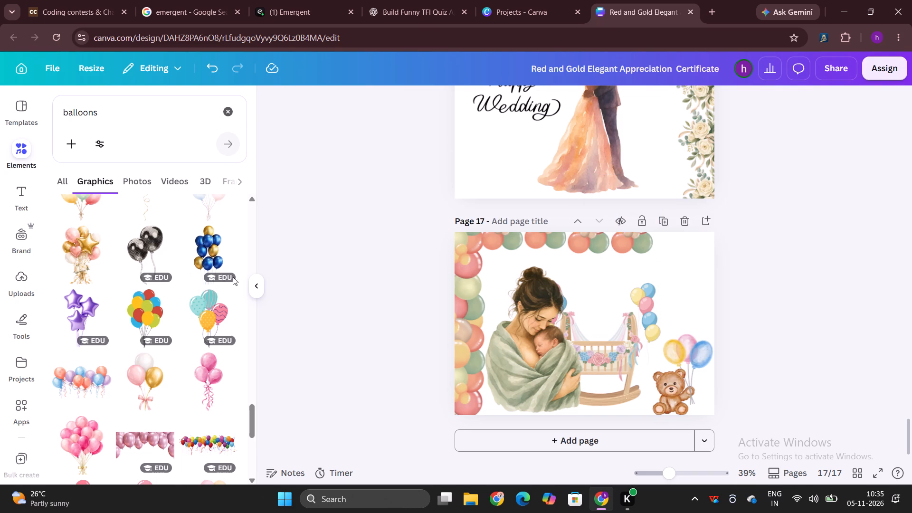
Add the pink balloon bunch graphic to page 17 and place it in the top-right corner, running about half off the right edge.
{"action": "scroll", "coordinate": [129, 348], "scroll_direction": "down", "scroll_amount": 2}
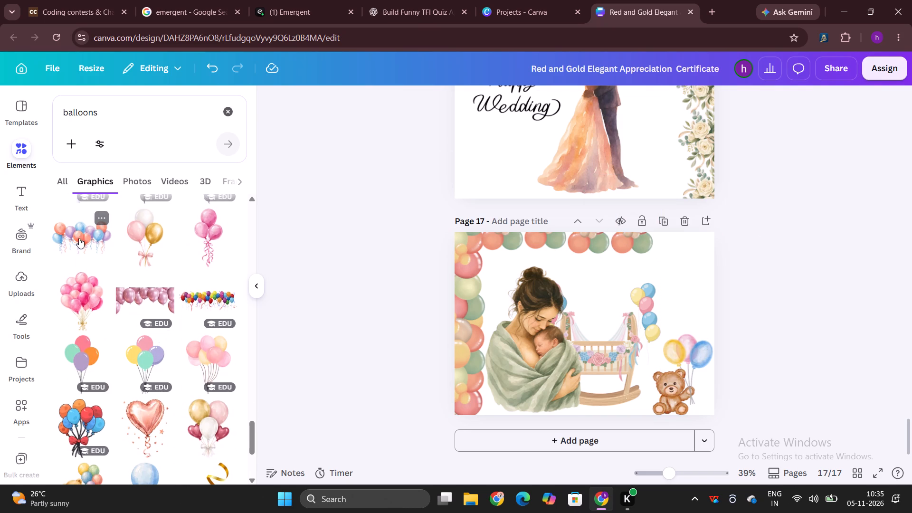
{"action": "left_click", "coordinate": [91, 300]}
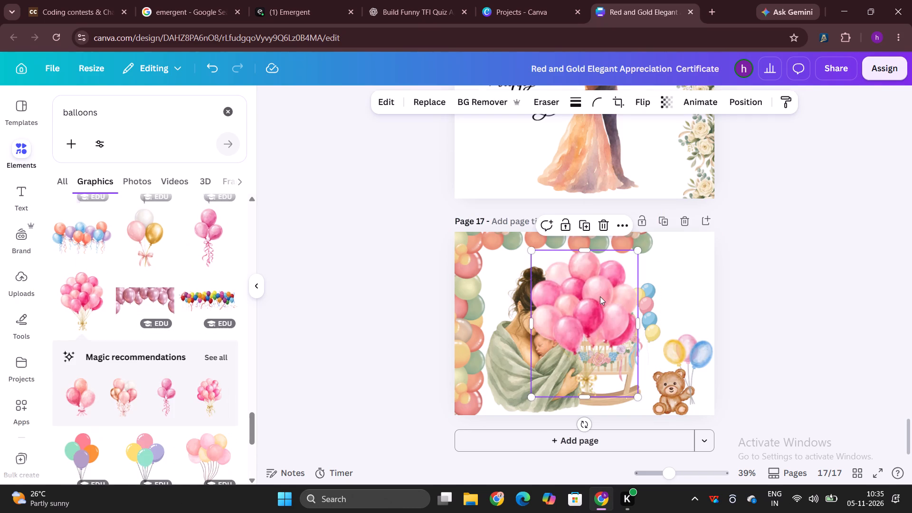
{"action": "left_click_drag", "start_coordinate": [582, 293], "coordinate": [710, 265]}
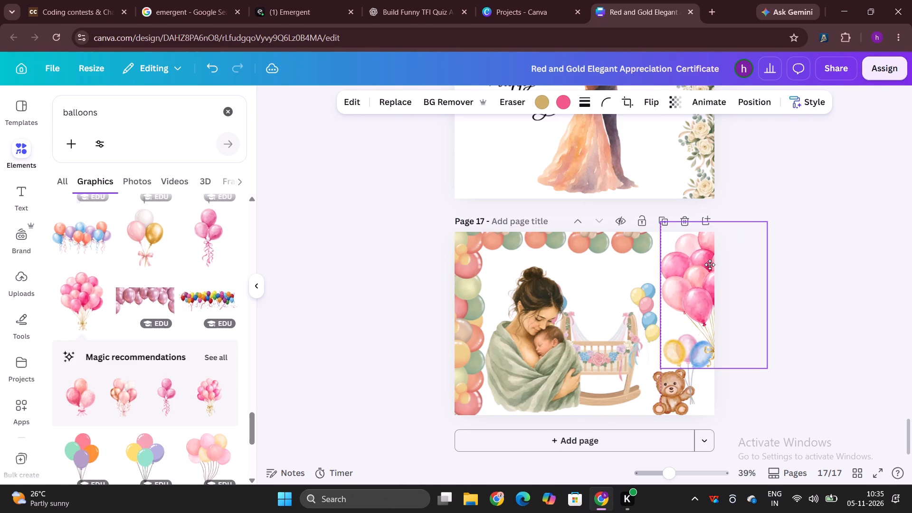
{"action": "left_click_drag", "start_coordinate": [710, 265], "coordinate": [721, 267]}
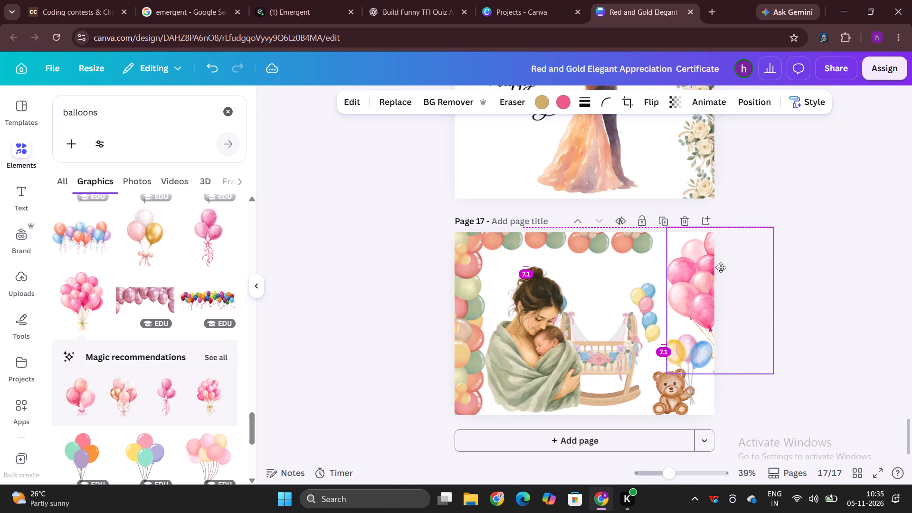
{"action": "left_click_drag", "start_coordinate": [721, 267], "coordinate": [721, 268]}
{"action": "left_click", "coordinate": [815, 279]}
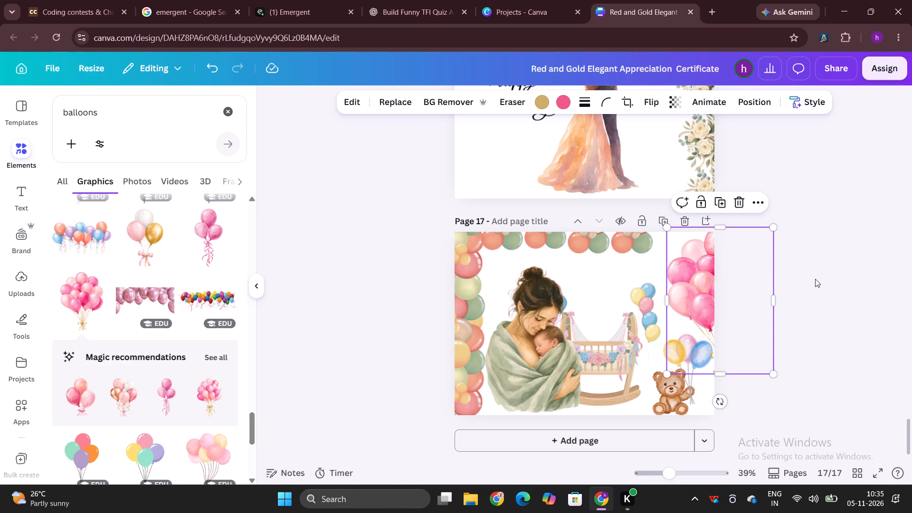
Delete the lower peach and green balloon column from page 17's left edge.
{"action": "left_click", "coordinate": [396, 308]}
{"action": "left_click_drag", "start_coordinate": [396, 308], "coordinate": [467, 350]}
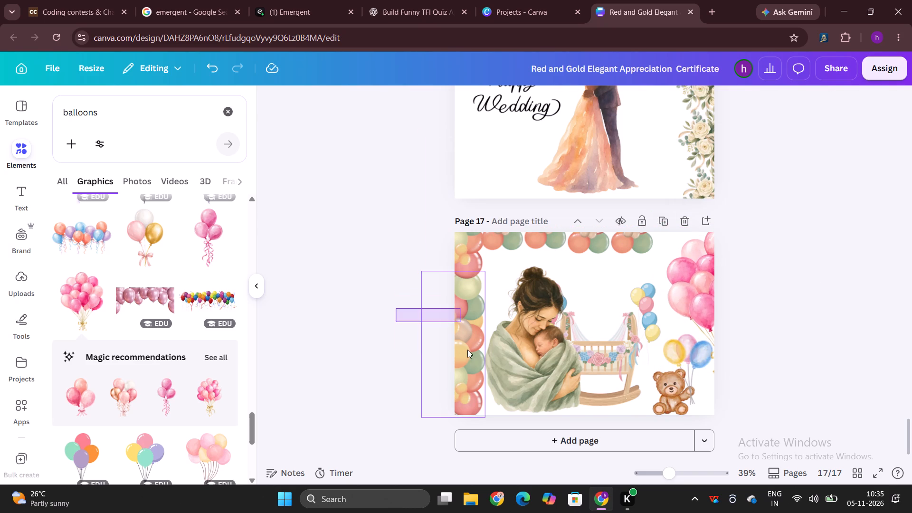
{"action": "left_click_drag", "start_coordinate": [467, 350], "coordinate": [468, 392]}
{"action": "key", "text": "BackSpace"}
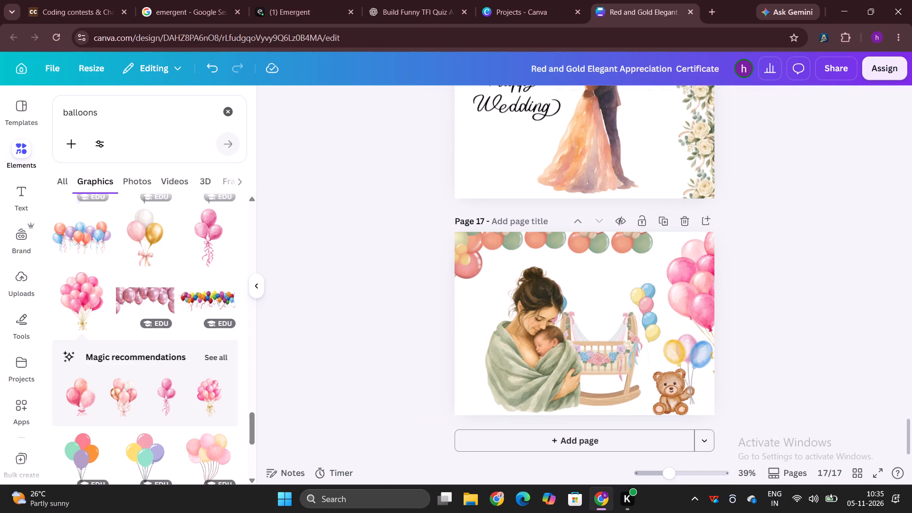
Delete all four peach and green balloon clusters along page 17's top edge.
{"action": "left_click", "coordinate": [421, 231]}
{"action": "left_click_drag", "start_coordinate": [421, 231], "coordinate": [637, 255]}
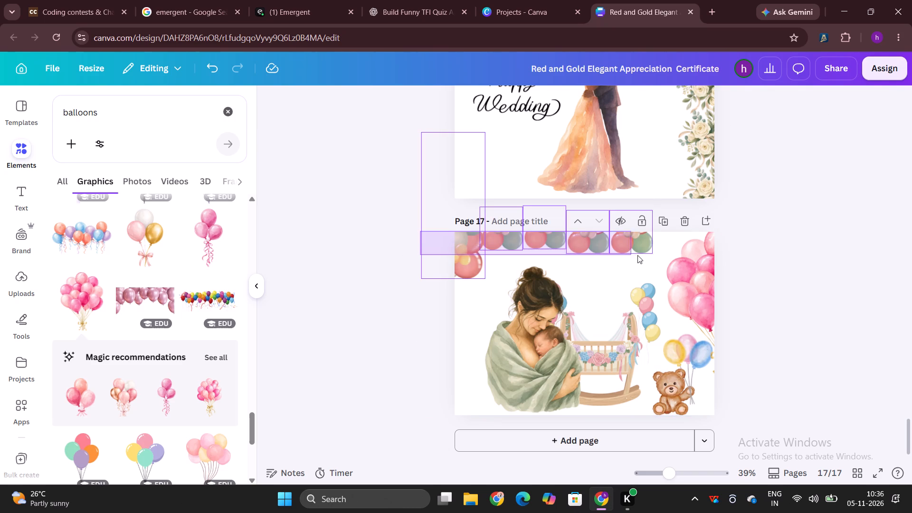
{"action": "left_click_drag", "start_coordinate": [637, 255], "coordinate": [638, 255]}
{"action": "left_click", "coordinate": [638, 255]}
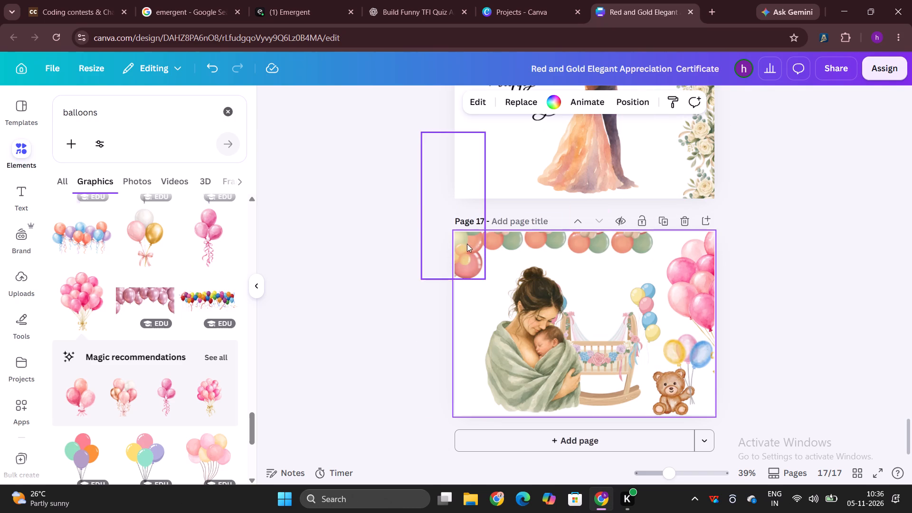
{"action": "key", "text": "BackSpace"}
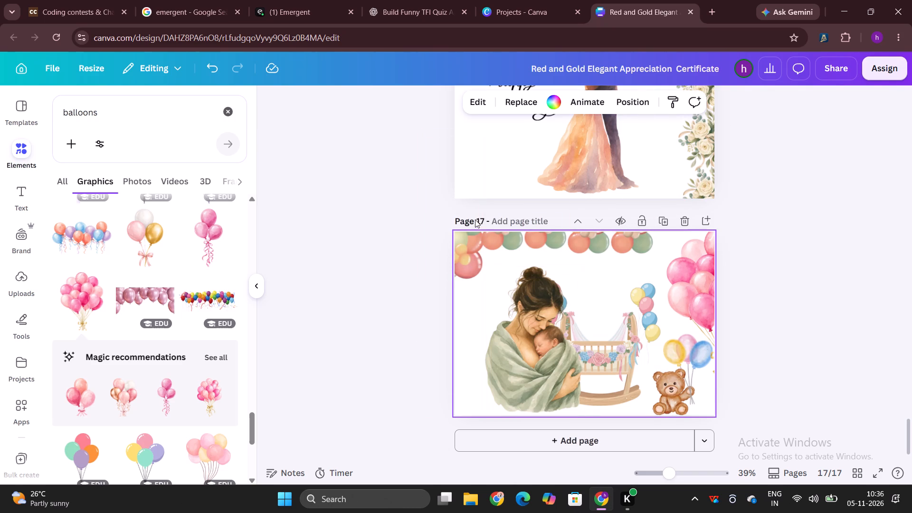
{"action": "left_click", "coordinate": [482, 236]}
{"action": "key", "text": "BackSpace"}
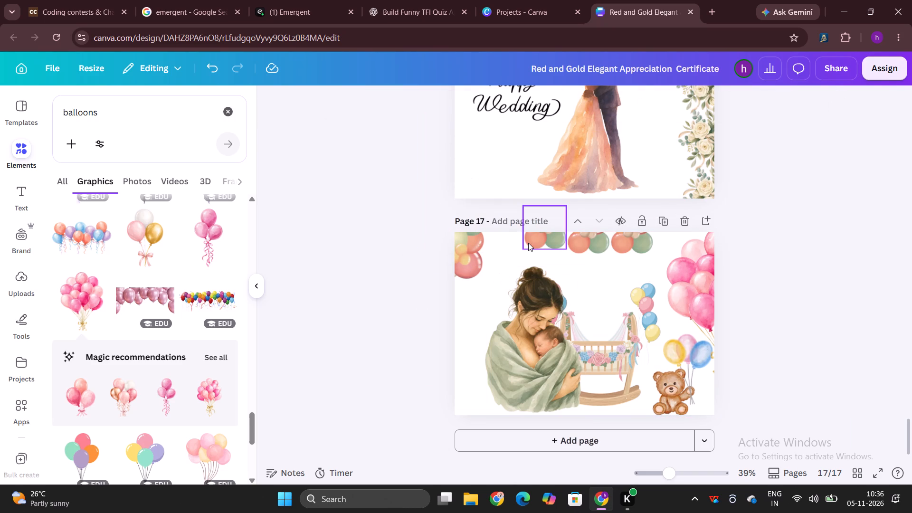
{"action": "left_click", "coordinate": [528, 243]}
{"action": "key", "text": "BackSpace"}
{"action": "left_click", "coordinate": [608, 240]}
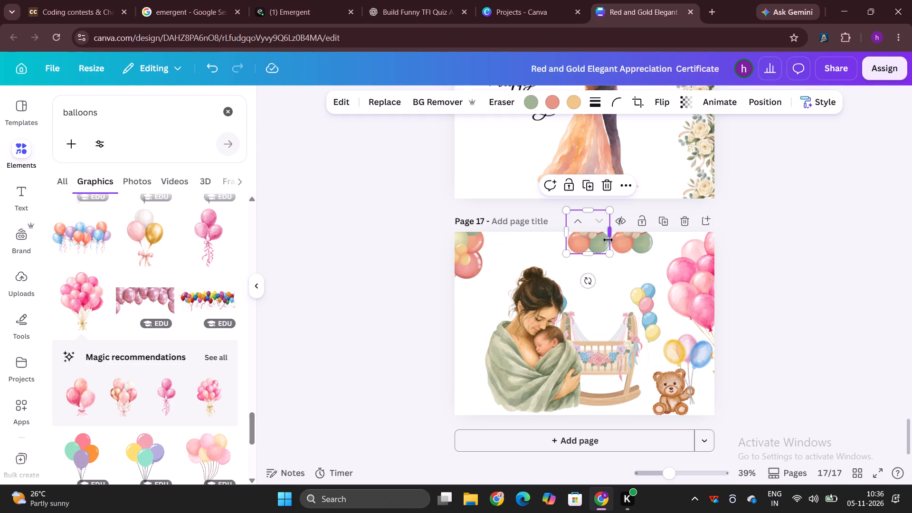
{"action": "key", "text": "BackSpace"}
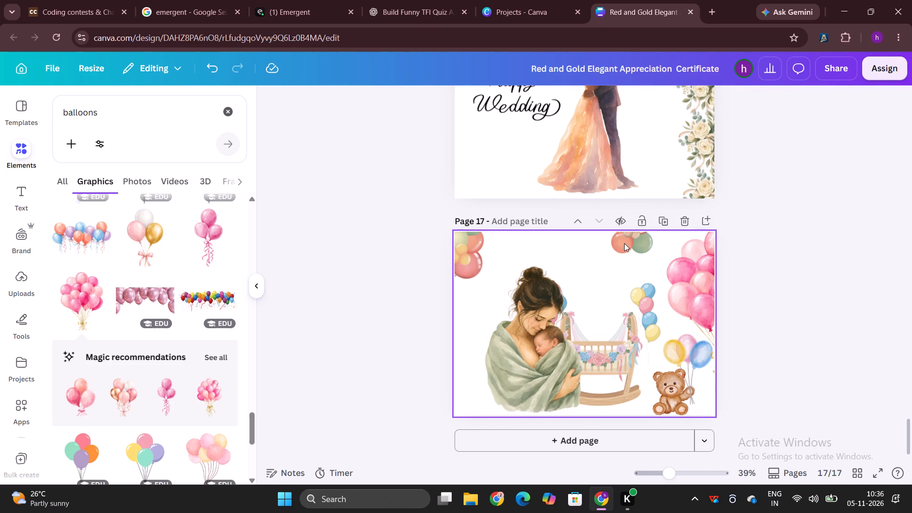
{"action": "left_click", "coordinate": [624, 243]}
{"action": "key", "text": "BackSpace"}
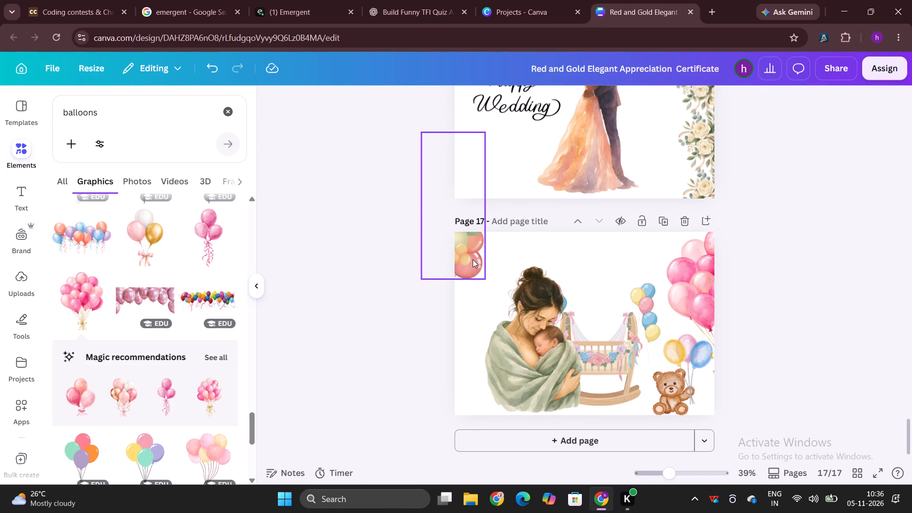
Delete the remaining peach and green balloon column from page 17's top-left corner.
{"action": "left_click", "coordinate": [472, 258]}
{"action": "key", "text": "BackSpace"}
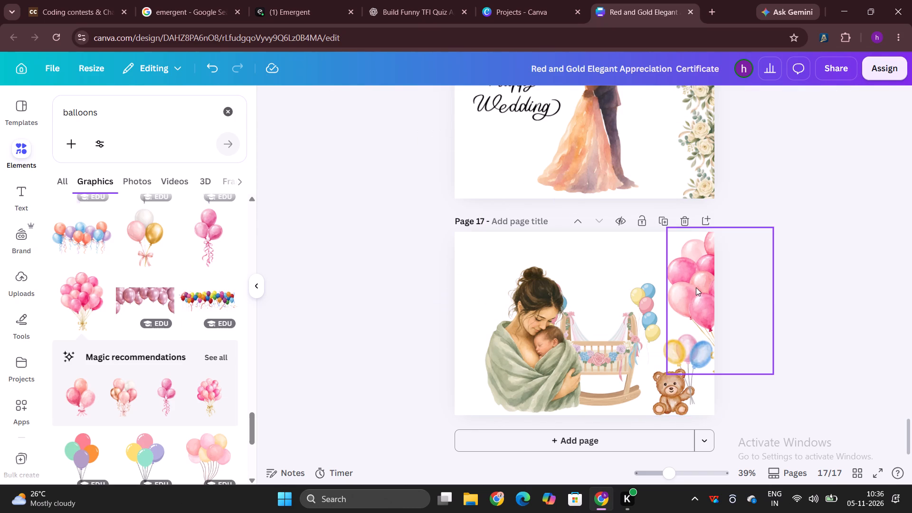
Duplicate the pink balloon bunch and place the copy in page 17's top-left corner, mostly off the left edge and level with the original.
{"action": "left_click", "coordinate": [696, 287]}
{"action": "left_click", "coordinate": [715, 205]}
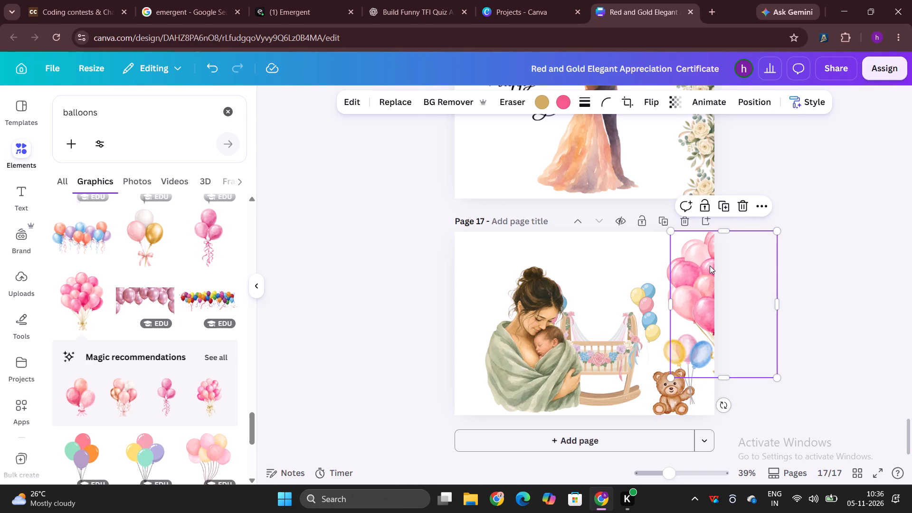
{"action": "left_click_drag", "start_coordinate": [710, 266], "coordinate": [421, 269]}
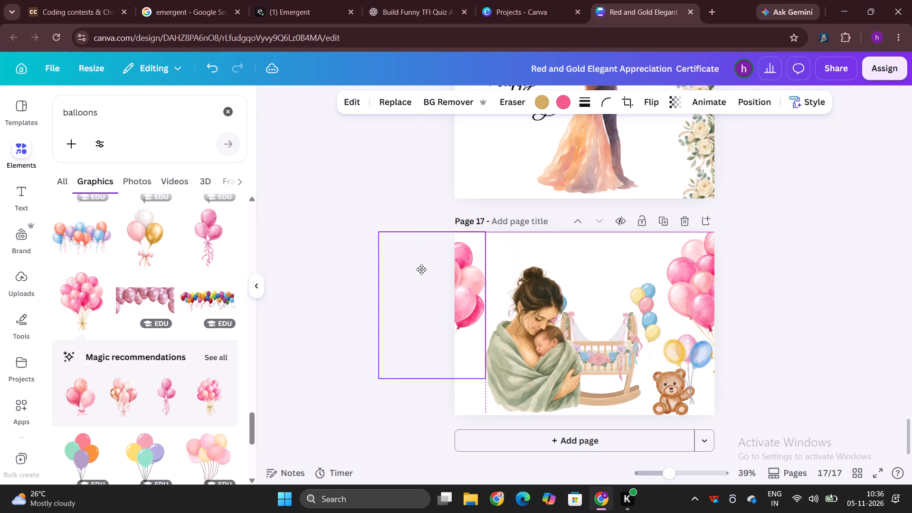
{"action": "left_click_drag", "start_coordinate": [421, 269], "coordinate": [435, 263]}
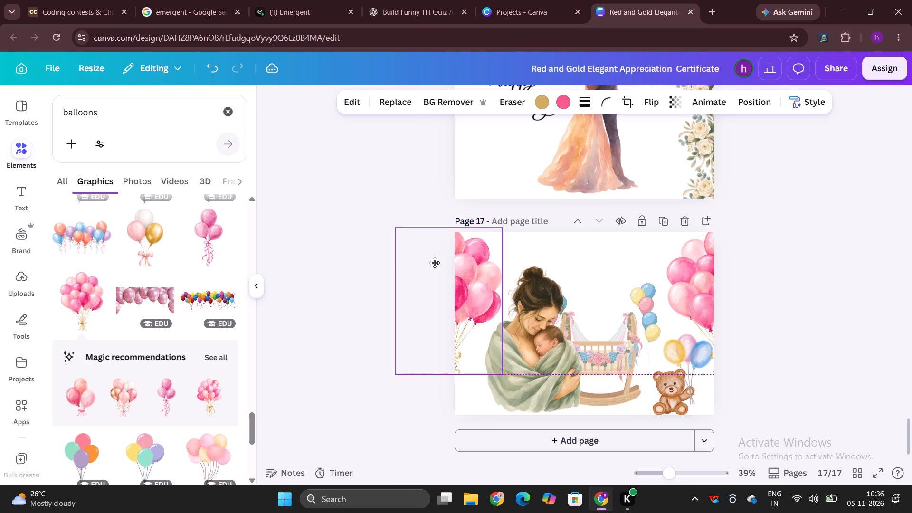
{"action": "left_click_drag", "start_coordinate": [435, 263], "coordinate": [431, 264]}
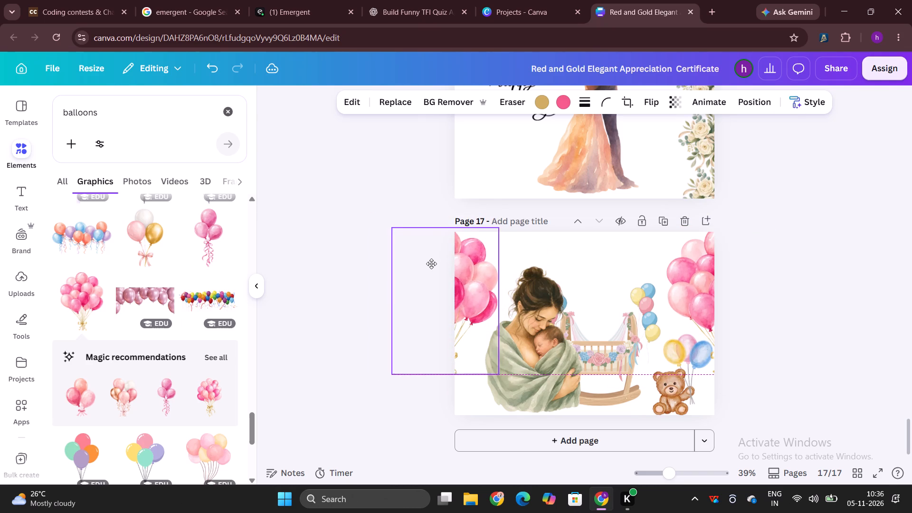
{"action": "left_click_drag", "start_coordinate": [431, 264], "coordinate": [432, 264]}
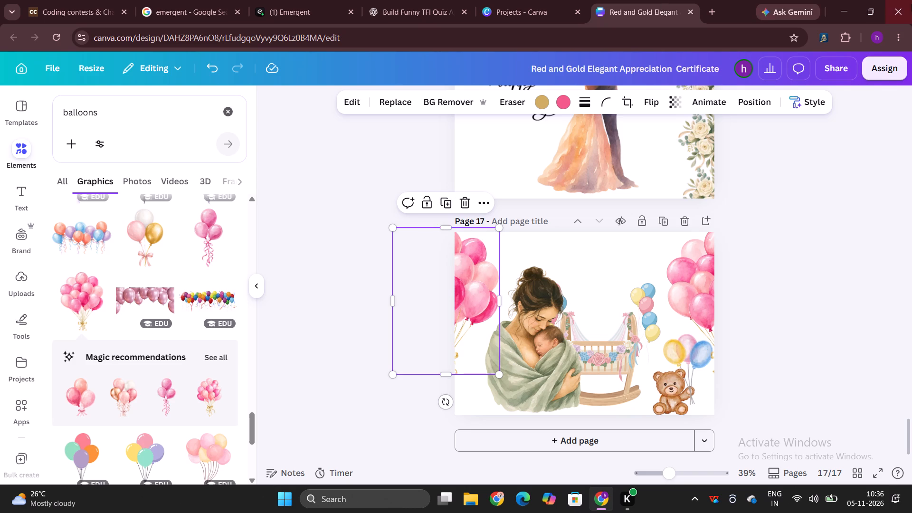
{"action": "left_click", "coordinate": [855, 184]}
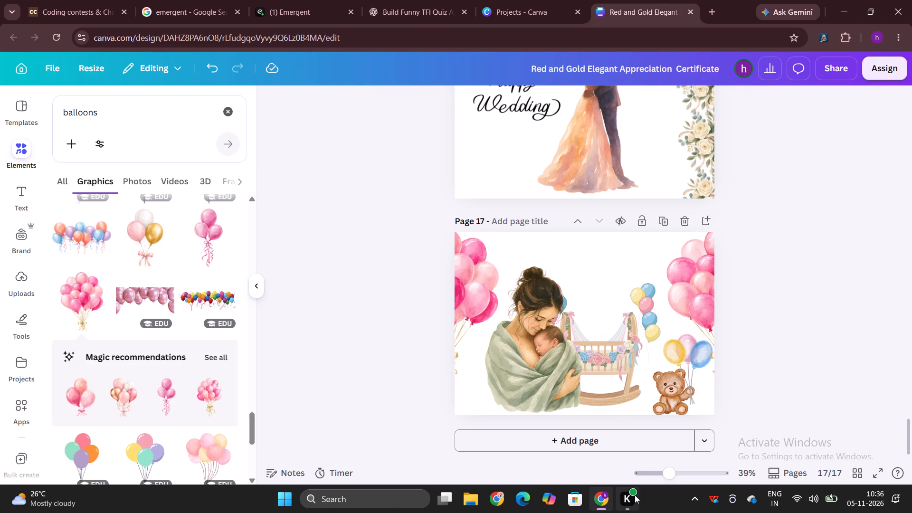